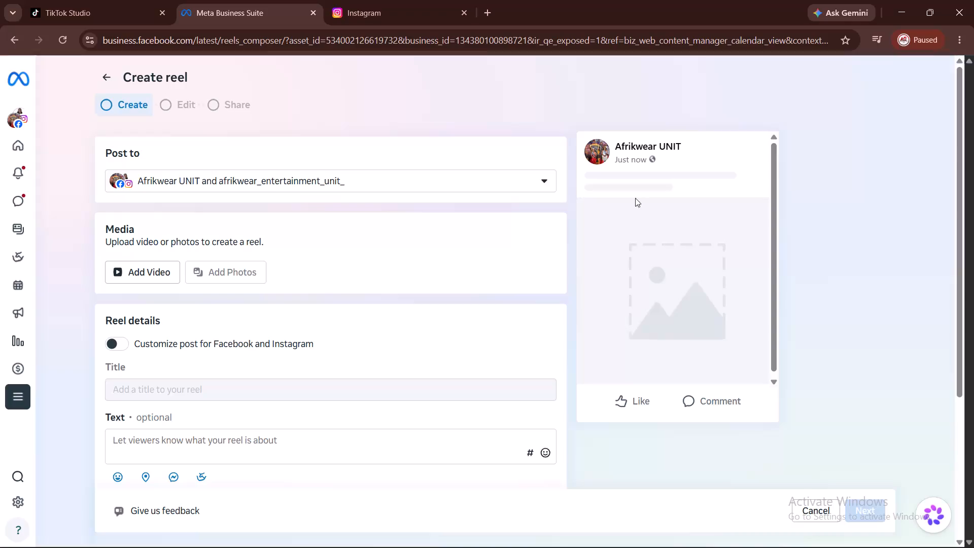
Add the Ganji video from the AFRIKWEAR folder as the reel's media.
click(123, 275)
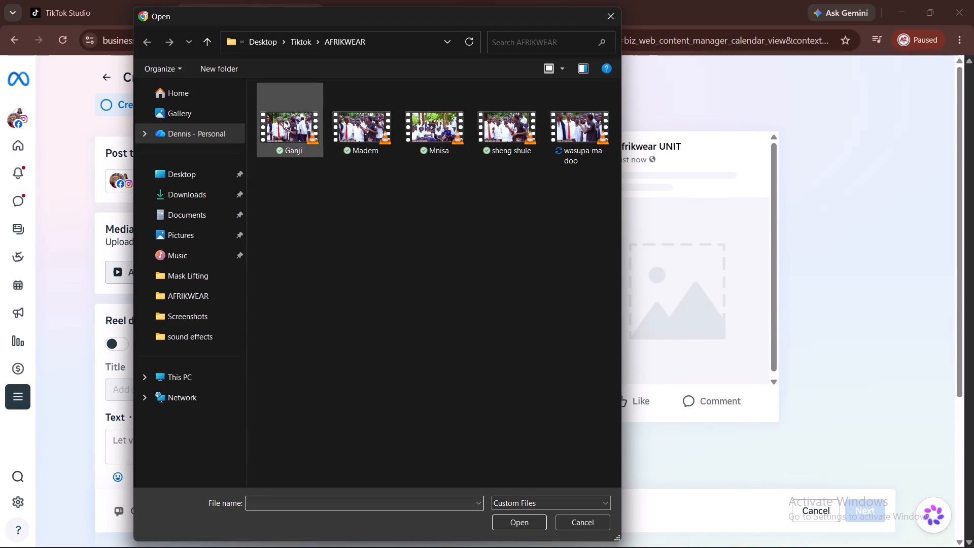
click(285, 123)
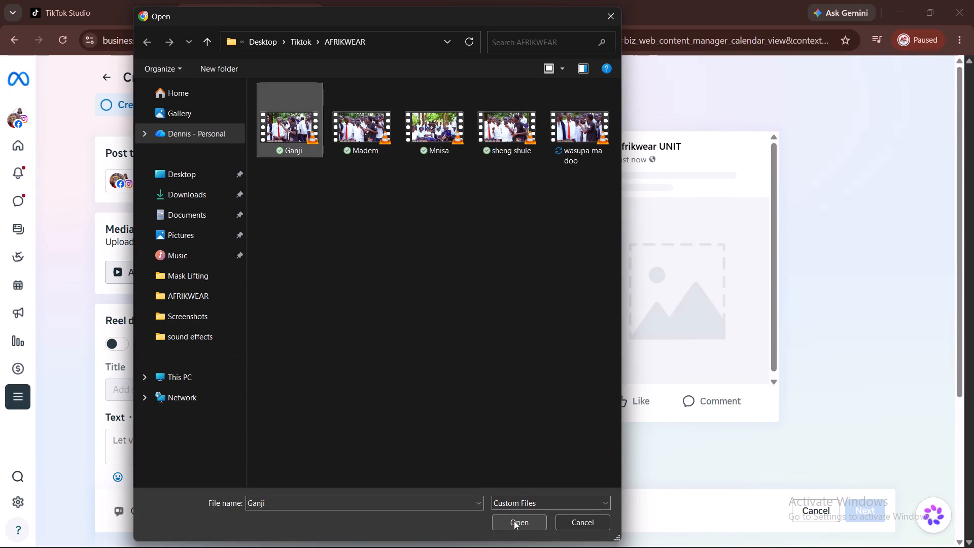
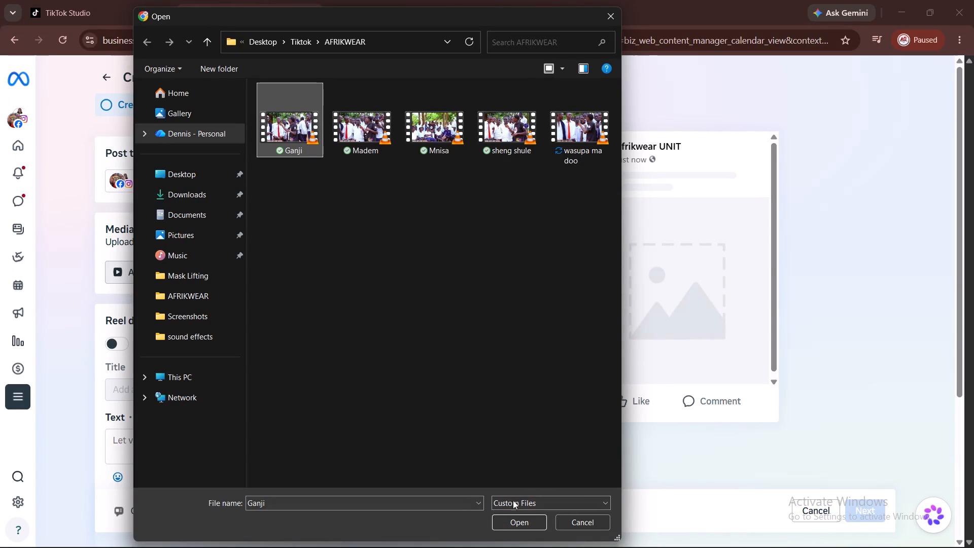
Confirm the selected Ganji video to upload it as the reel's media.
click(506, 526)
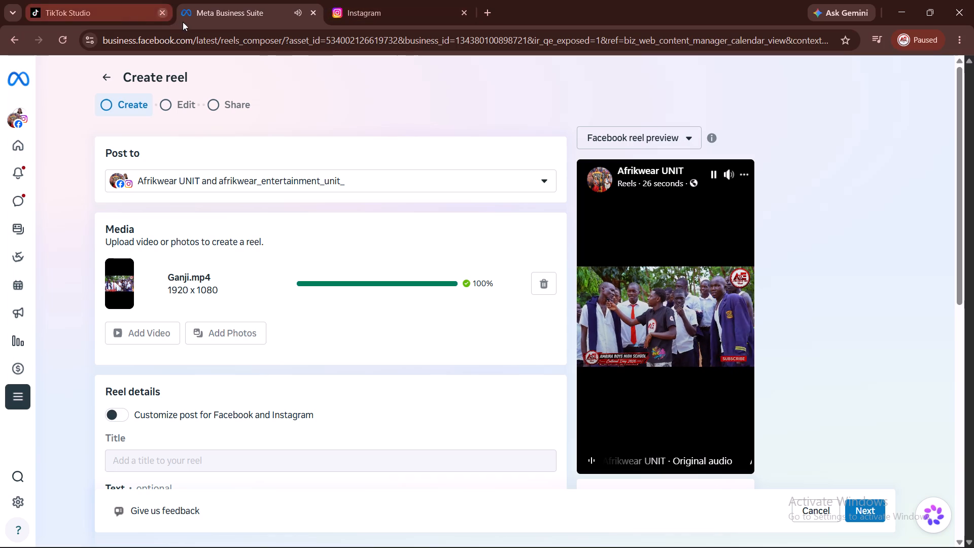
Switch to Instagram and open Meta Business Suite from the afrikwear_entertainment_unit_ account.
click(415, 9)
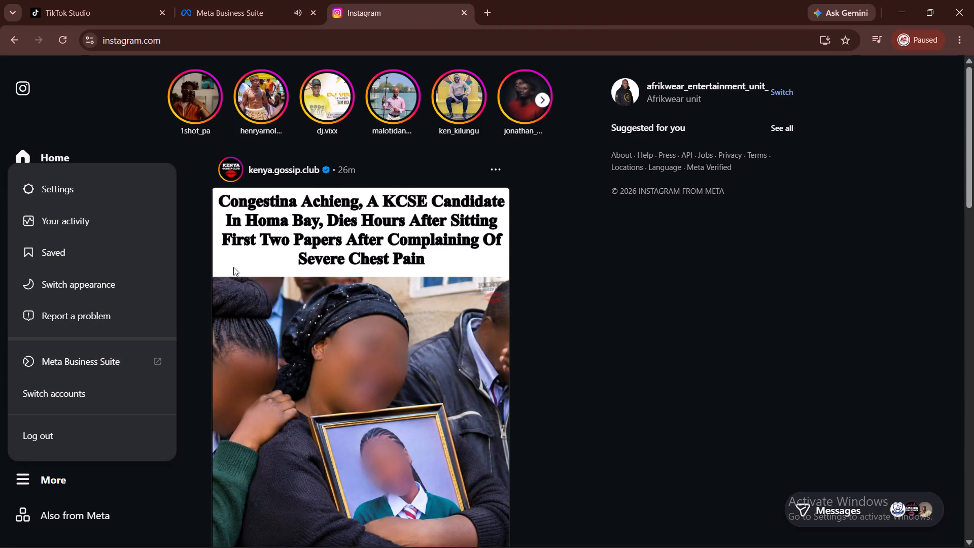
click(113, 360)
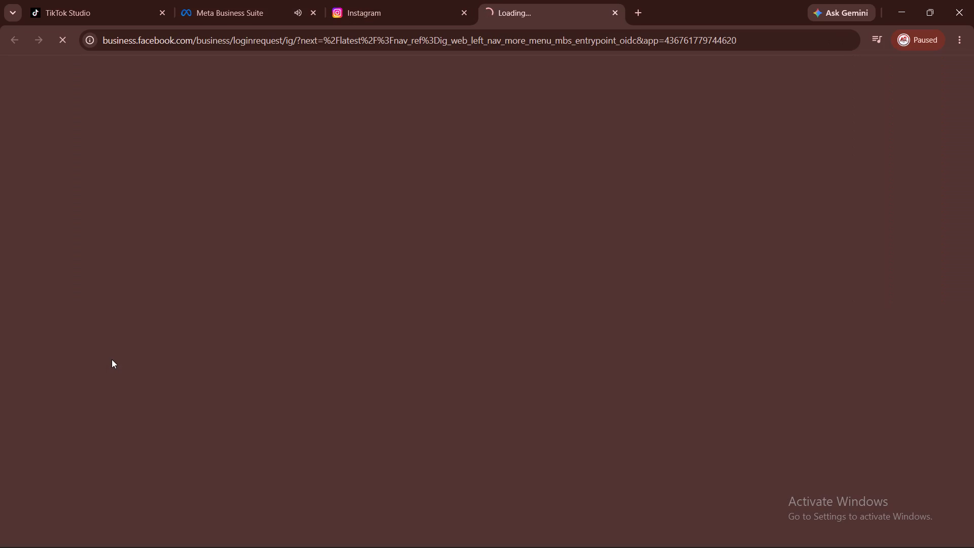
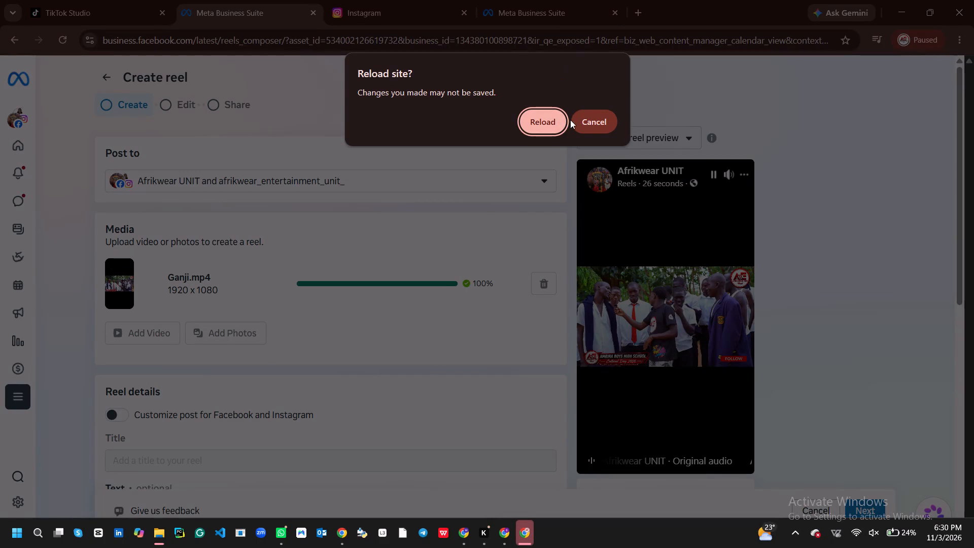
Cancel the site reload to keep the Ganji reel draft.
click(590, 119)
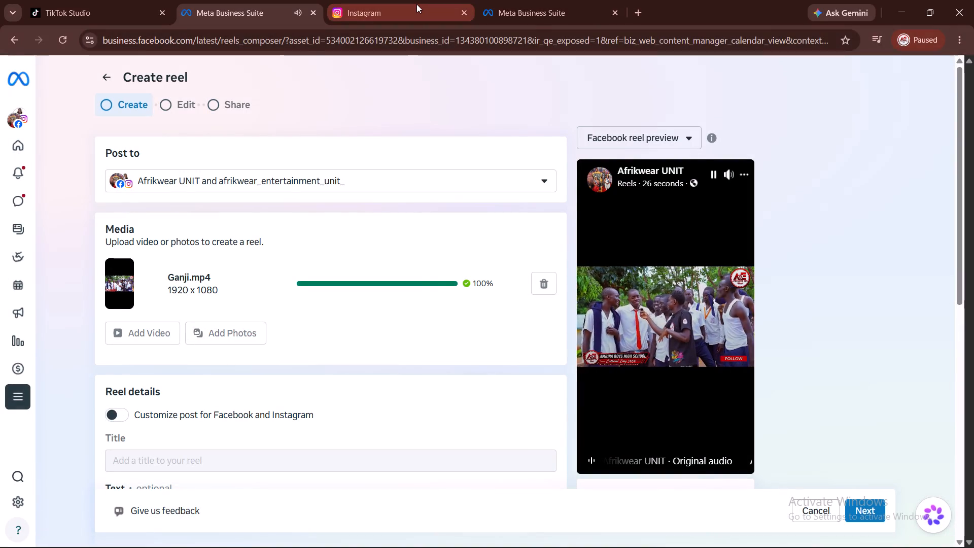
In the other open Meta Business Suite page, dismiss the Facebook reach notice in Content and view the scheduled posts and reels.
click(416, 4)
click(517, 12)
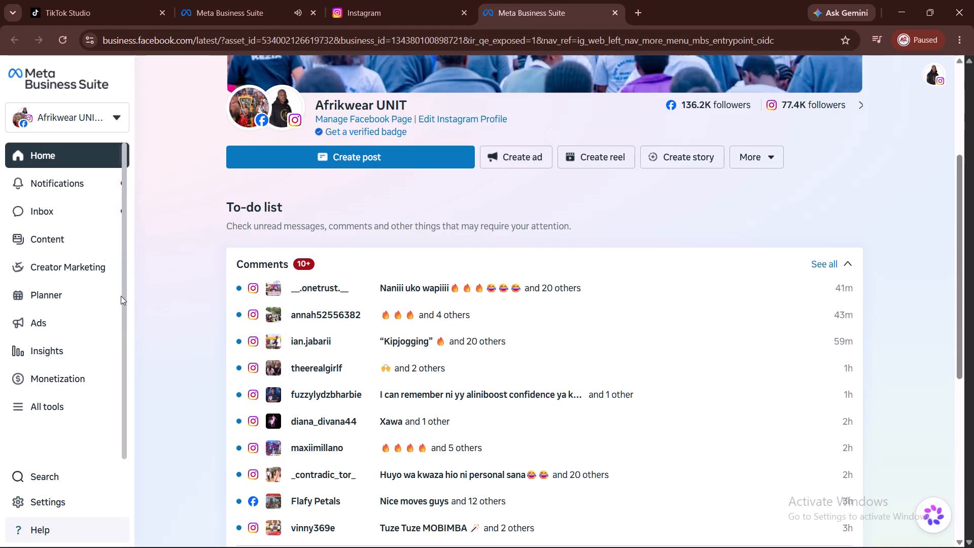
click(62, 234)
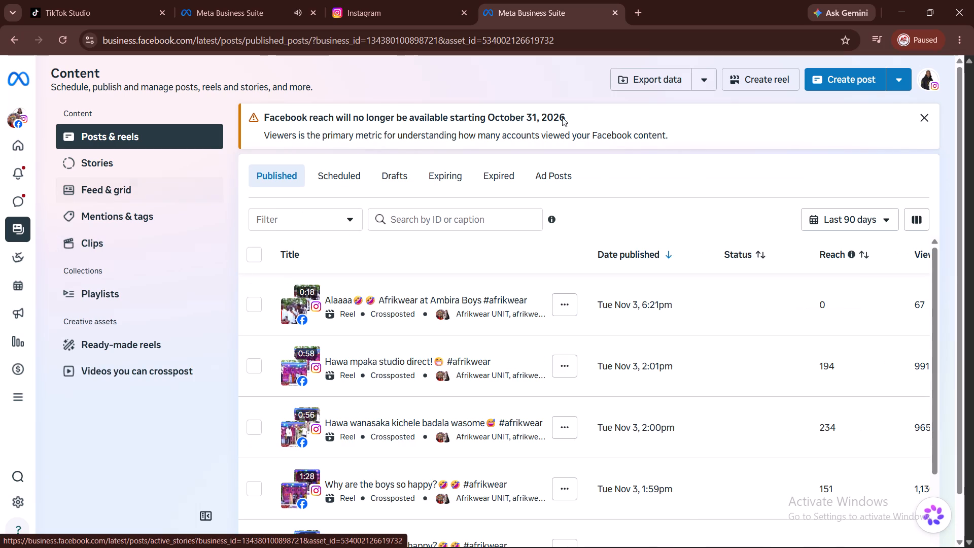
click(920, 118)
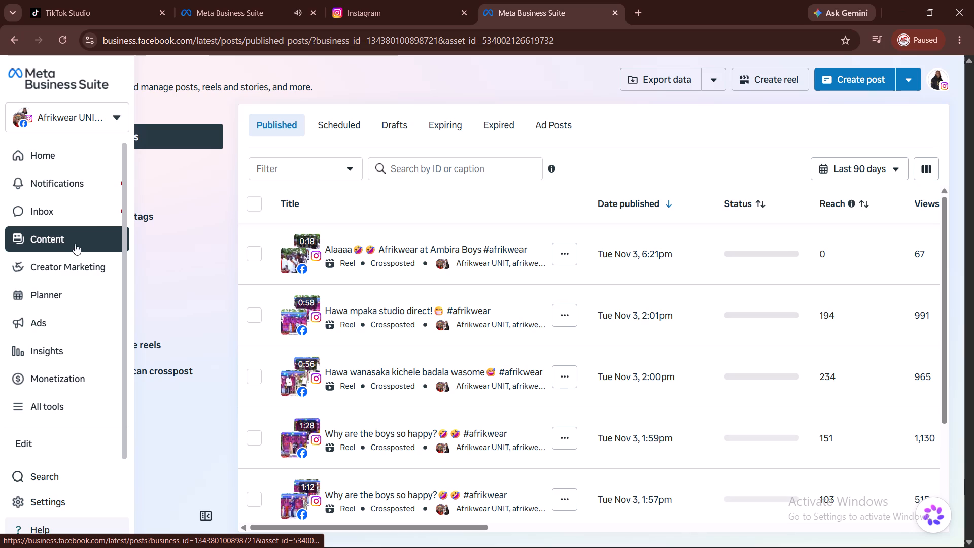
click(325, 129)
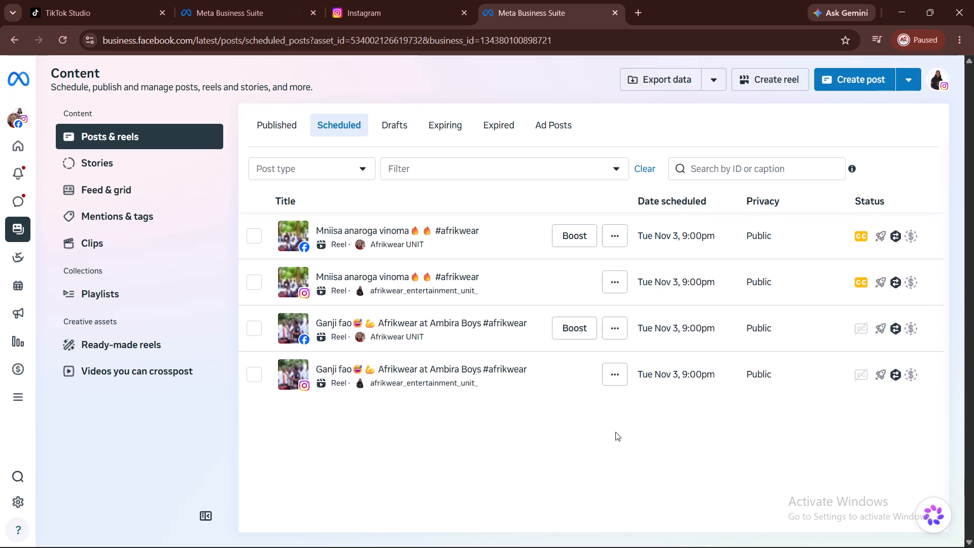
Start a new reel for Afrikwear UNIT and afrikwear_entertainment_unit_ and open the video selection for its media.
scroll(352, 436, up, 5)
click(911, 83)
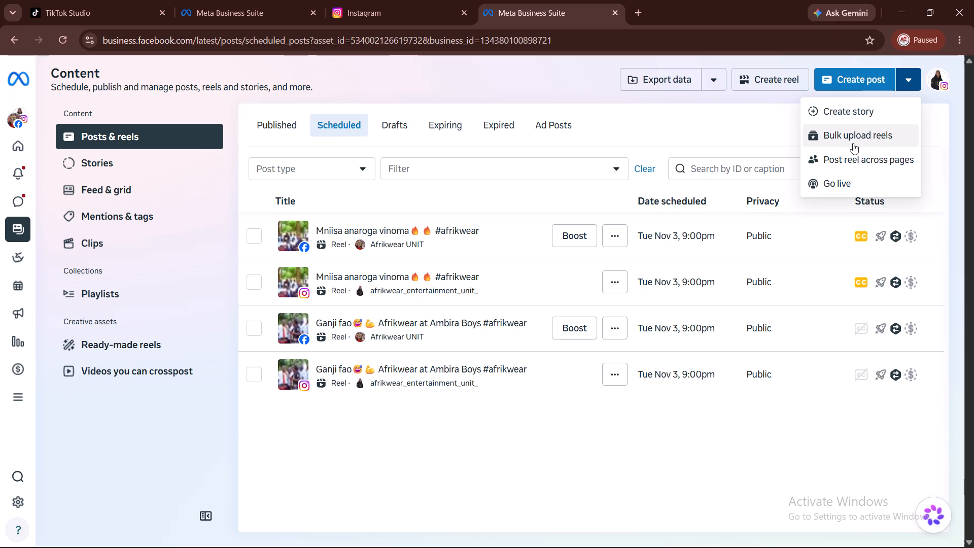
click(762, 135)
click(768, 82)
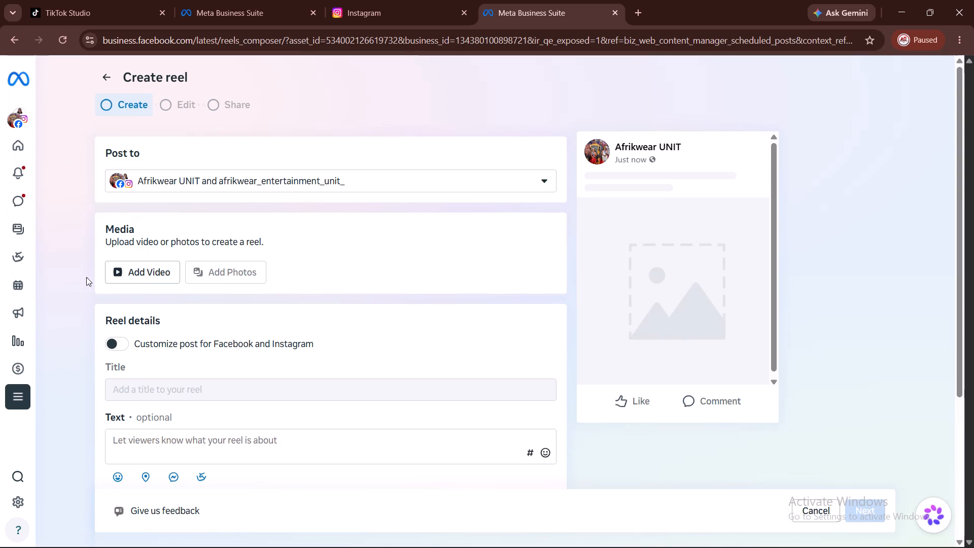
click(144, 276)
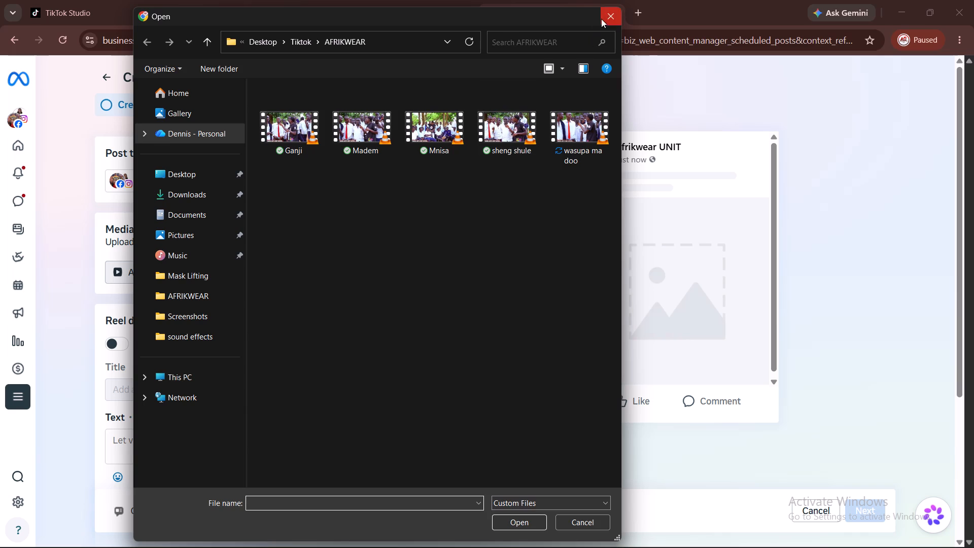
Add the Mnisa video from the AFRIKWEAR folder as the new reel's media.
drag(437, 20, 663, 281)
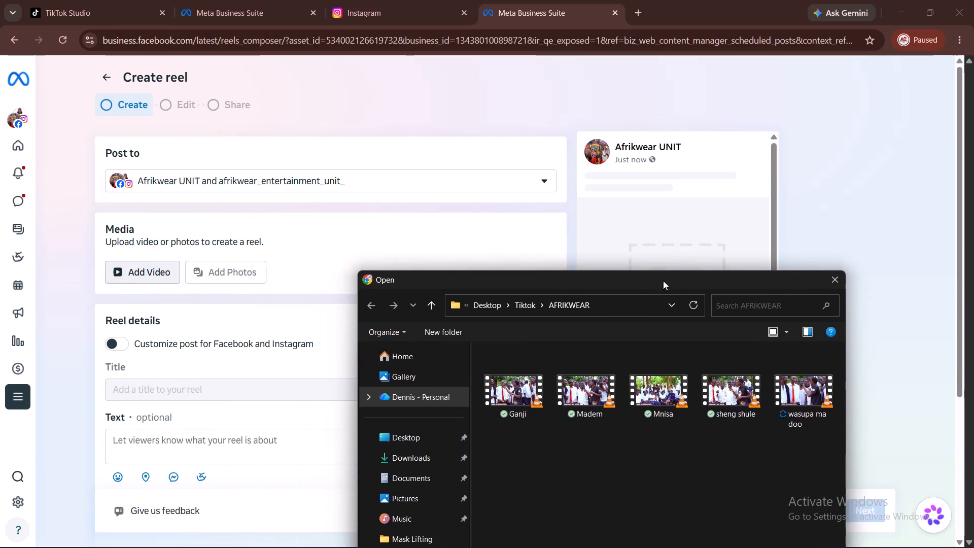
drag(663, 281, 434, 125)
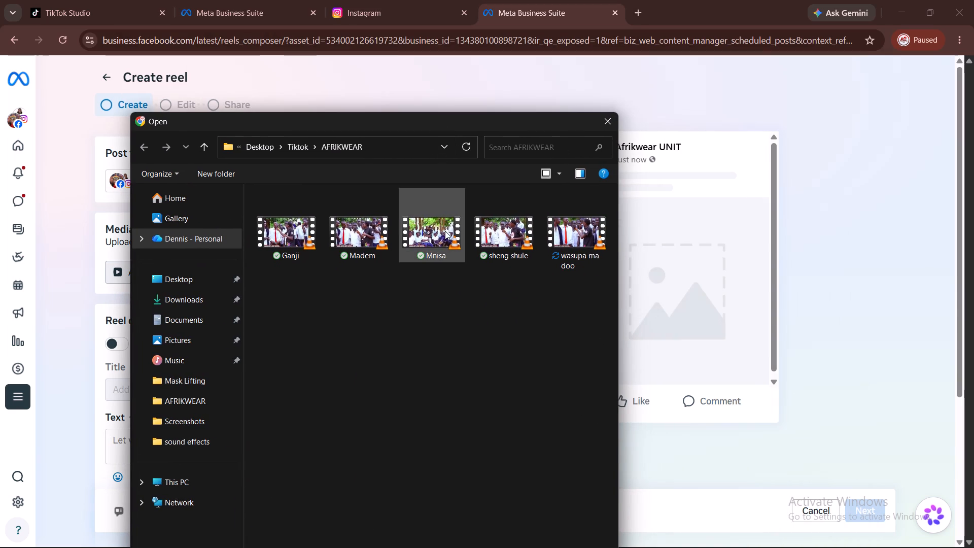
click(445, 231)
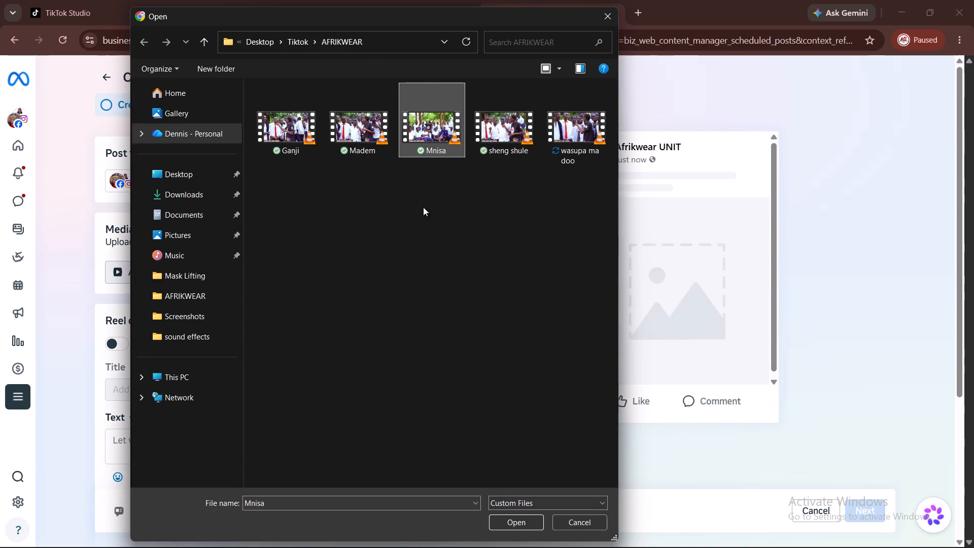
click(510, 521)
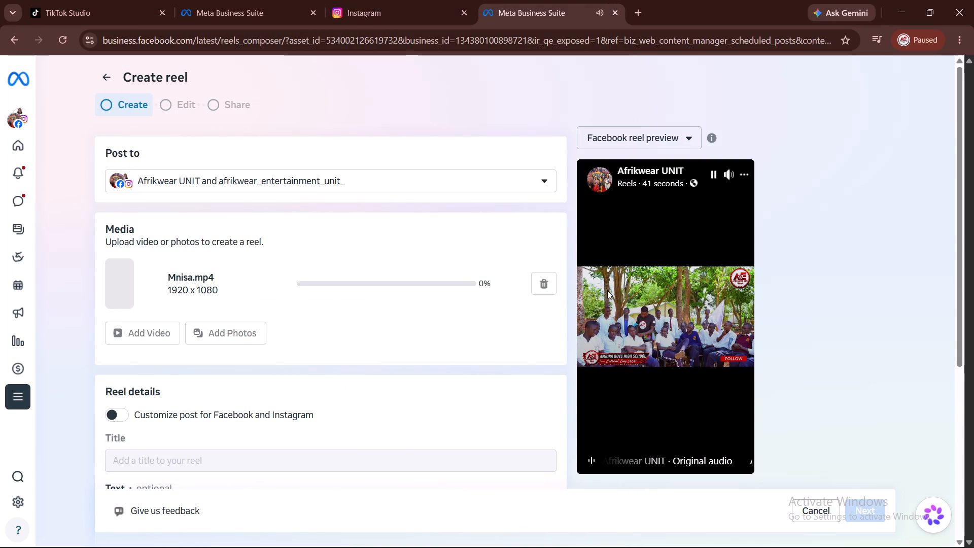
Enter "Mnisa anarogavinoma" as the reel's description text.
scroll(215, 350, down, 3)
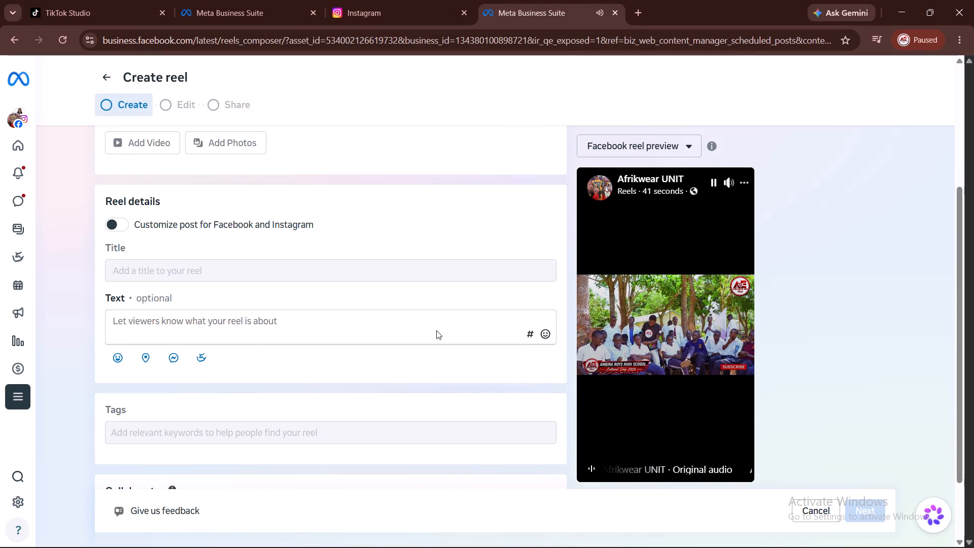
click(200, 328)
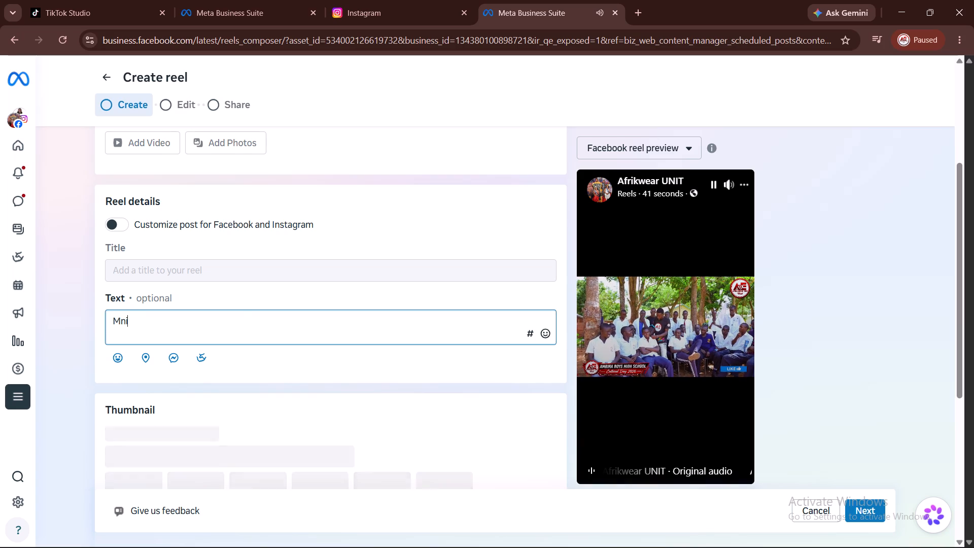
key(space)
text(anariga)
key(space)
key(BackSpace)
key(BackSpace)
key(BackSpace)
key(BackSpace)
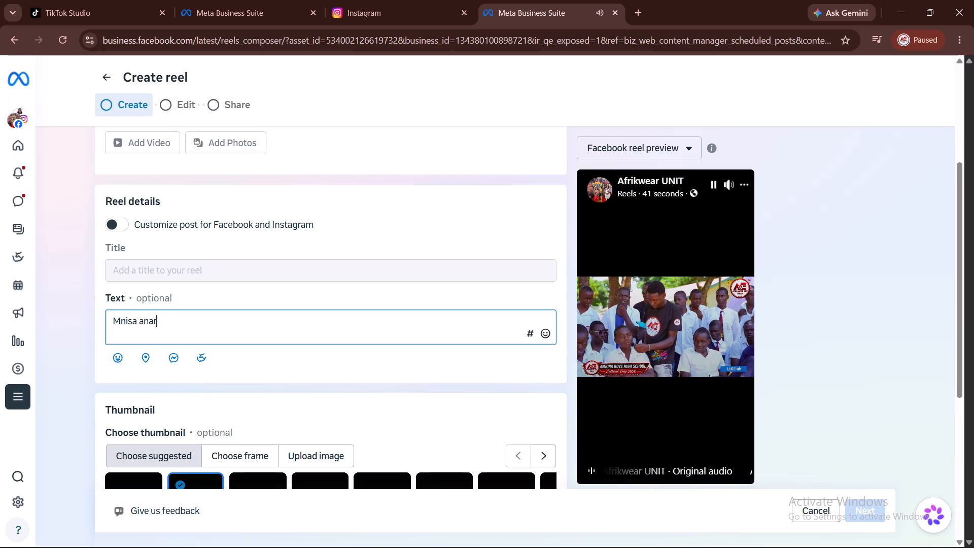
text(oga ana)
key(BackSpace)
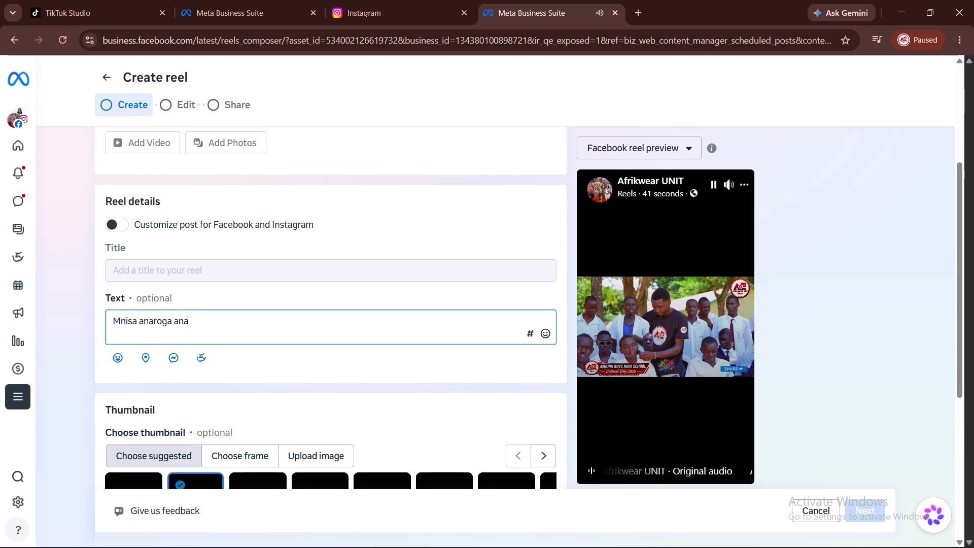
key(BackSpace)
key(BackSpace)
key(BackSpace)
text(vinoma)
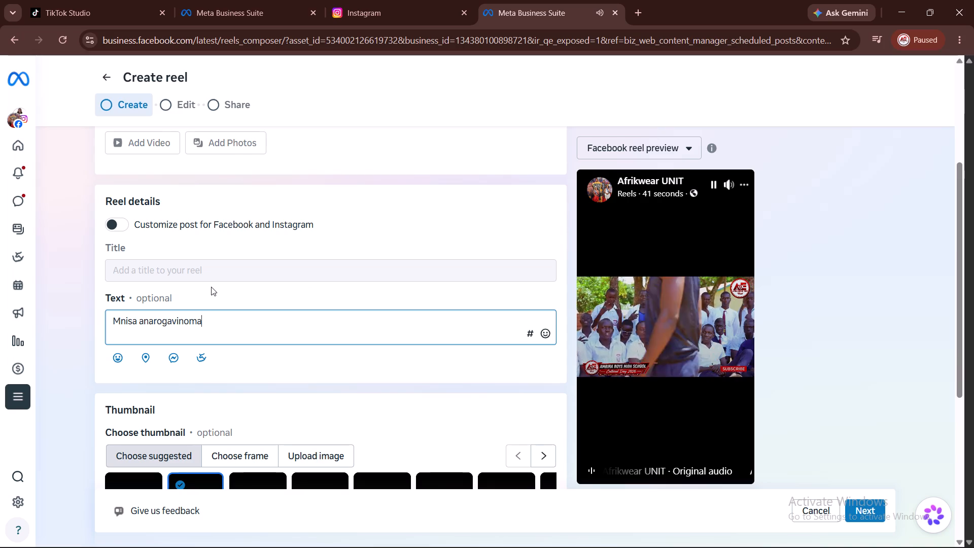
Correct the spacing so the reel text reads "Mnisa anaroga vinoma" and add #afrikwear on a new line.
click(172, 324)
key(space)
click(221, 318)
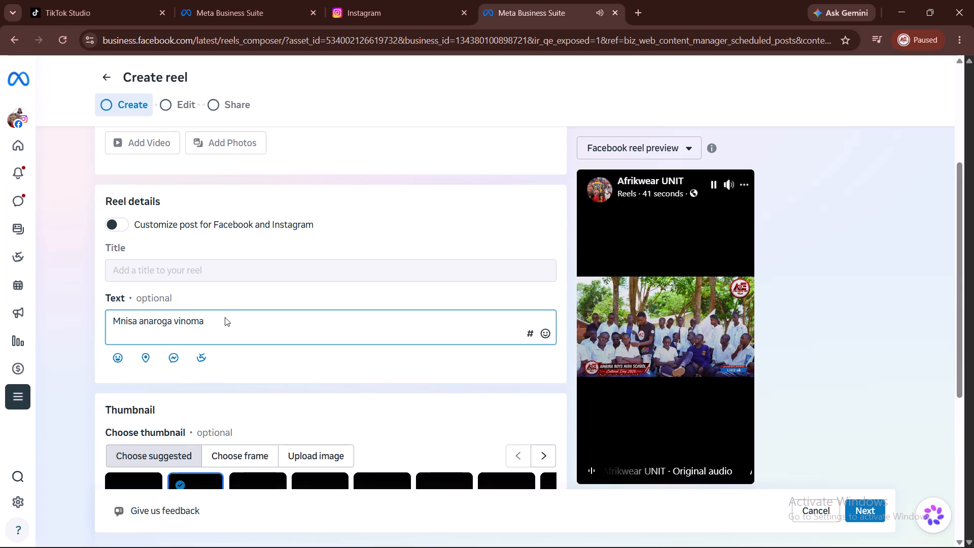
key(shift+Return)
text(#afrikwear)
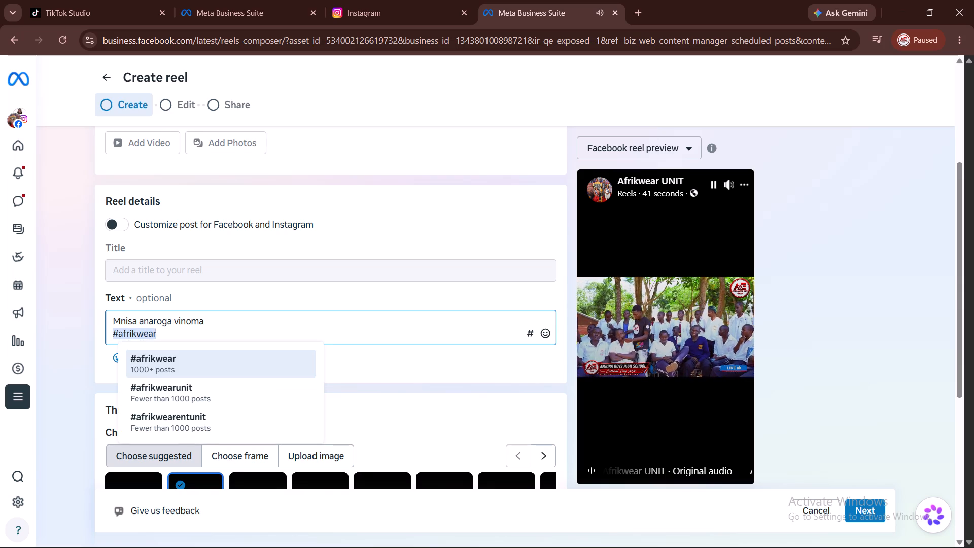
Accept the #afrikwear hashtag suggestion and advance the Mnisa reel past the editing stage to sharing, making no audio or video edits.
click(191, 362)
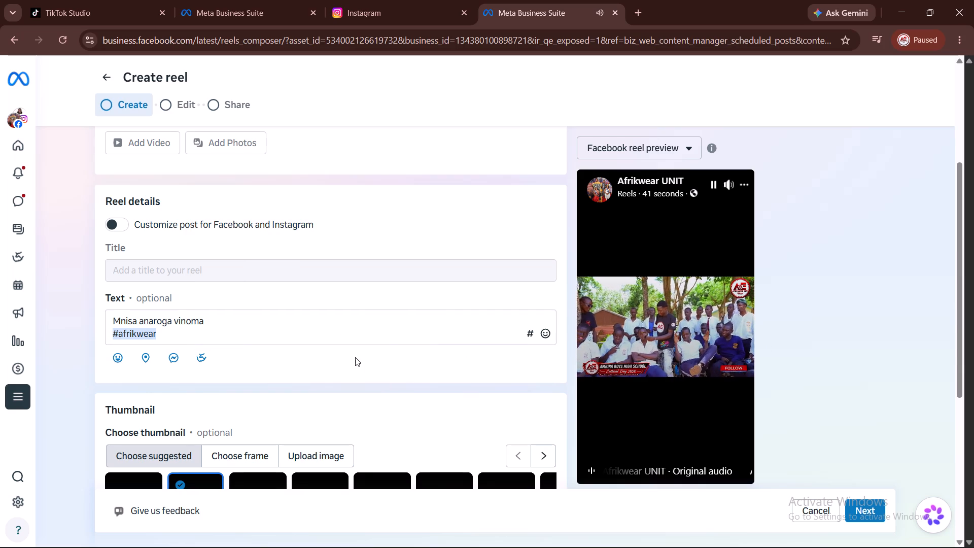
scroll(355, 357, down, 7)
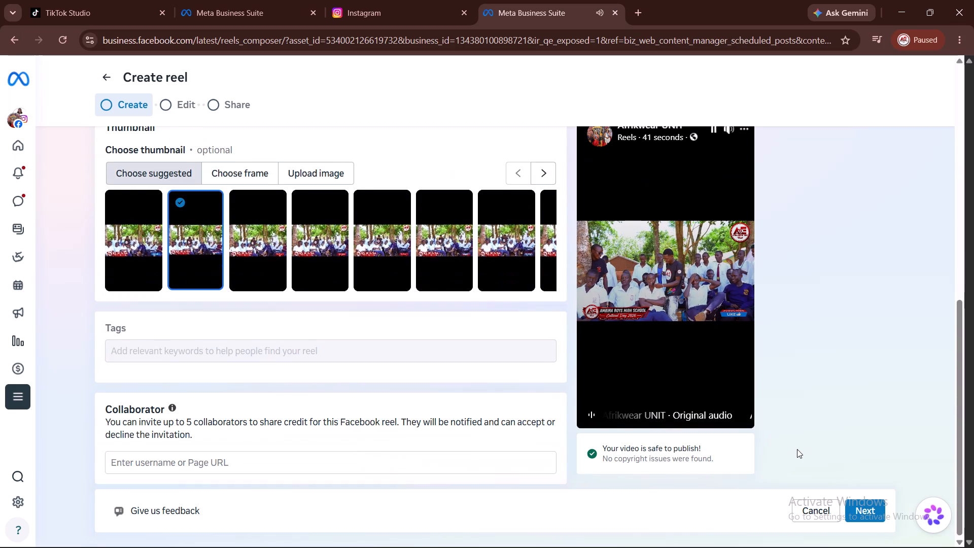
click(863, 514)
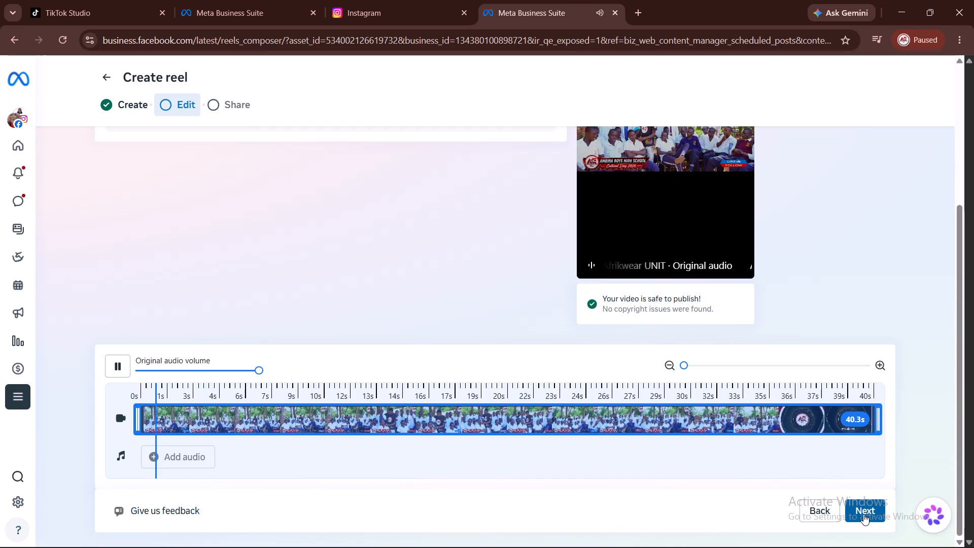
scroll(196, 272, up, 8)
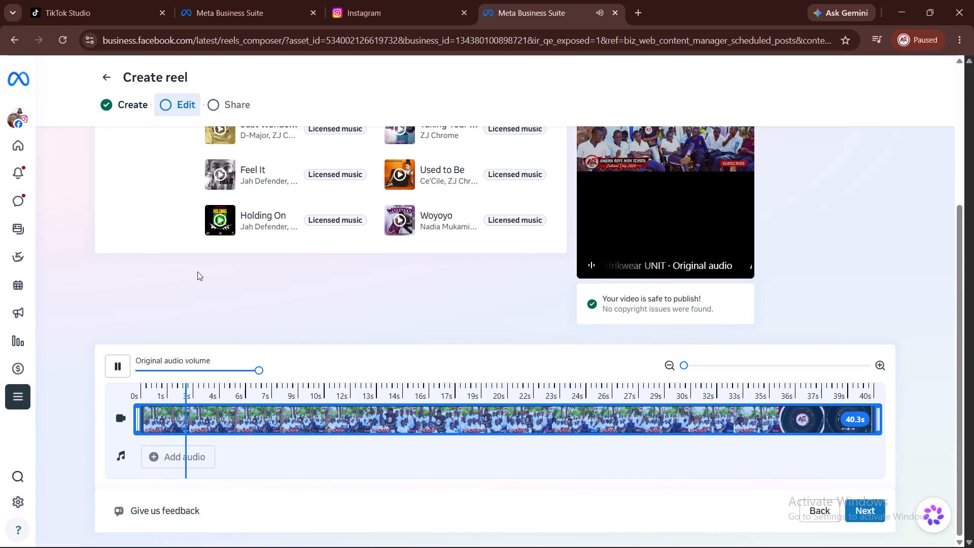
scroll(197, 271, up, 5)
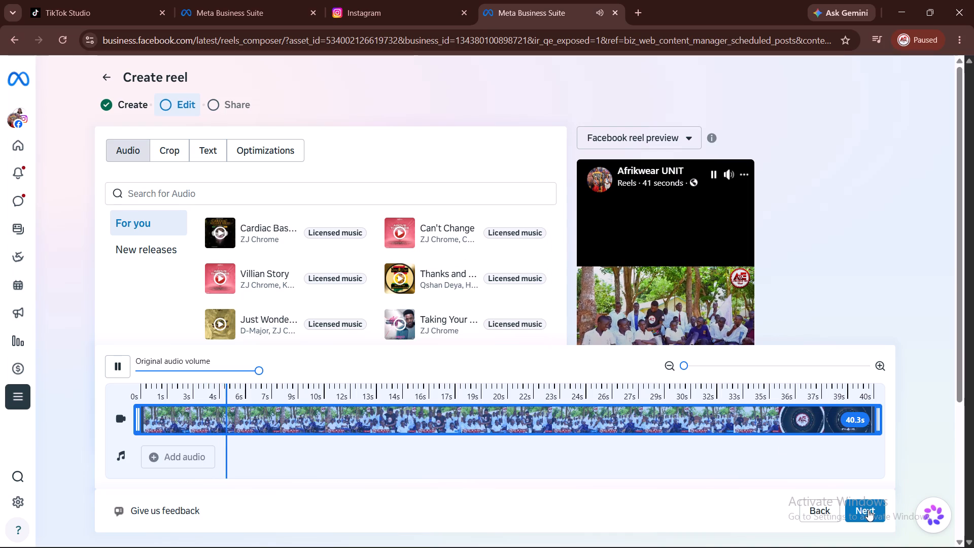
click(868, 510)
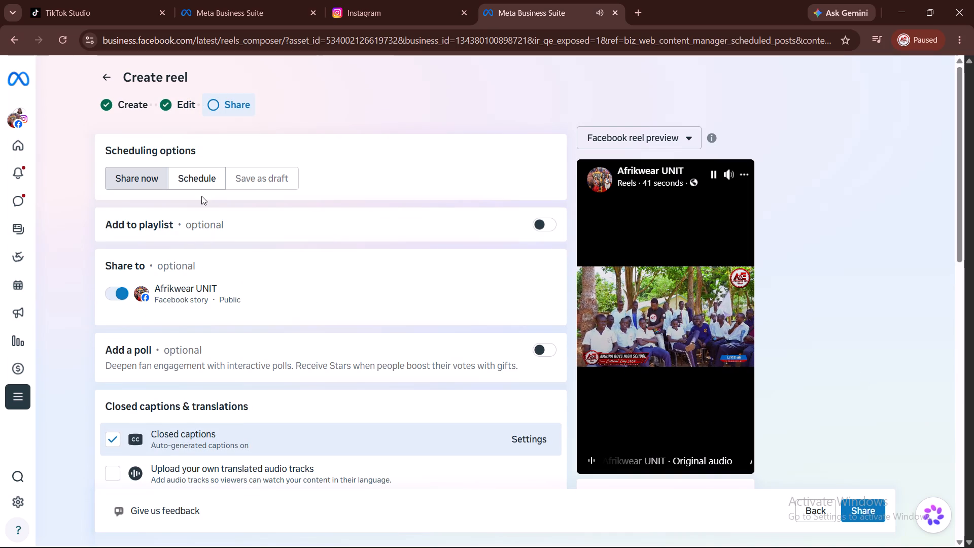
Switch the reel to scheduled publishing and set its Facebook publishing time to 09:00 PM.
click(201, 178)
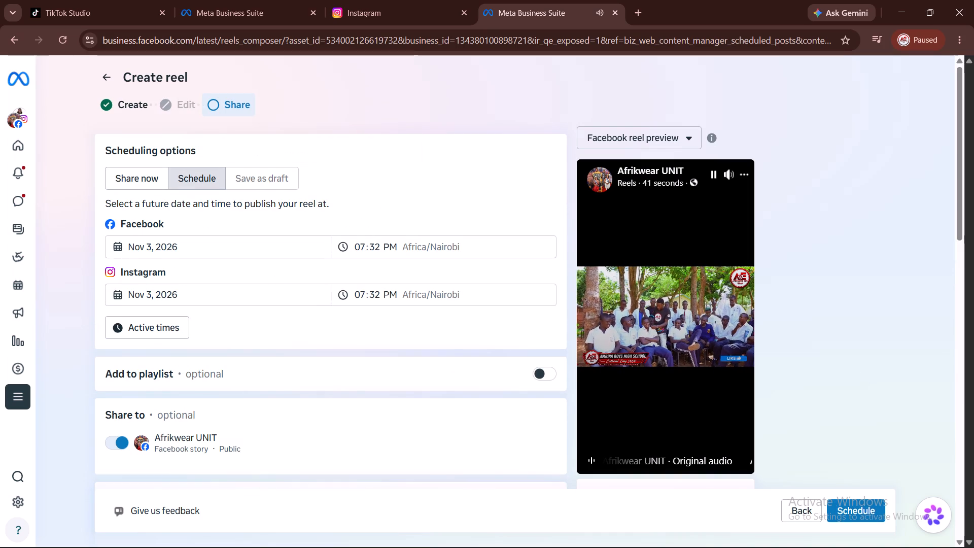
click(362, 246)
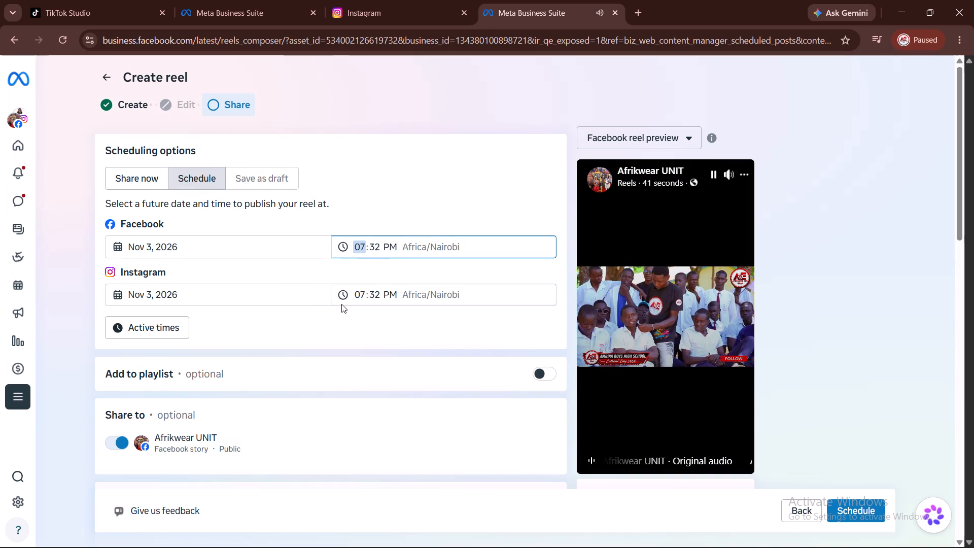
click(341, 304)
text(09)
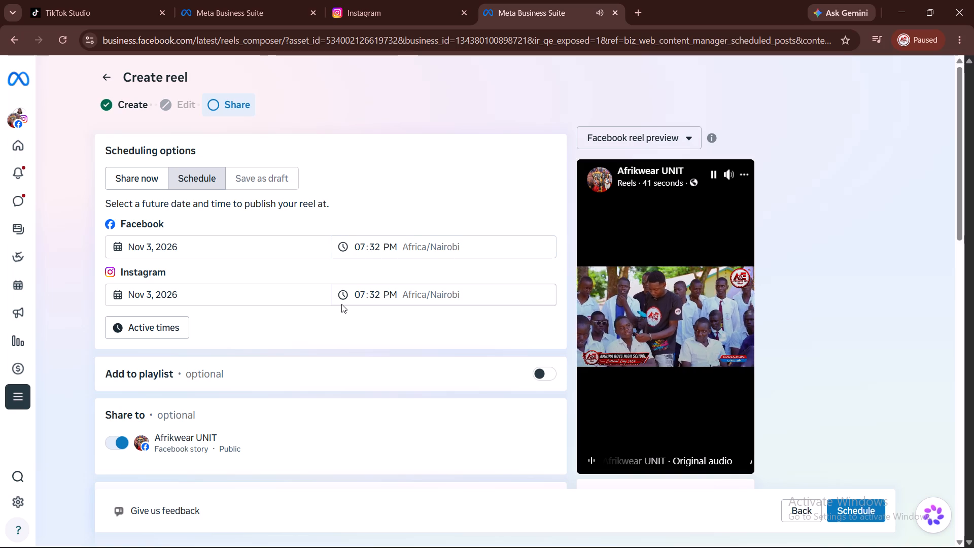
click(363, 247)
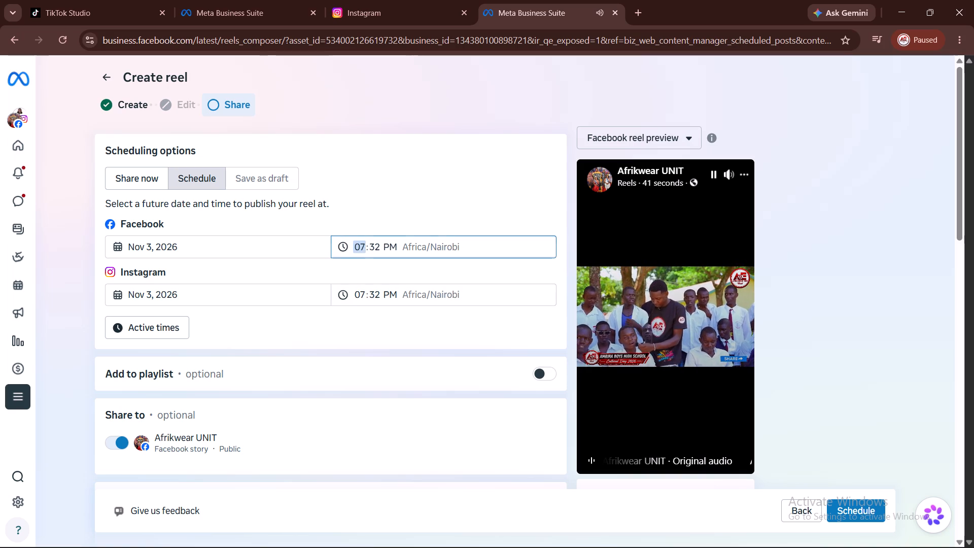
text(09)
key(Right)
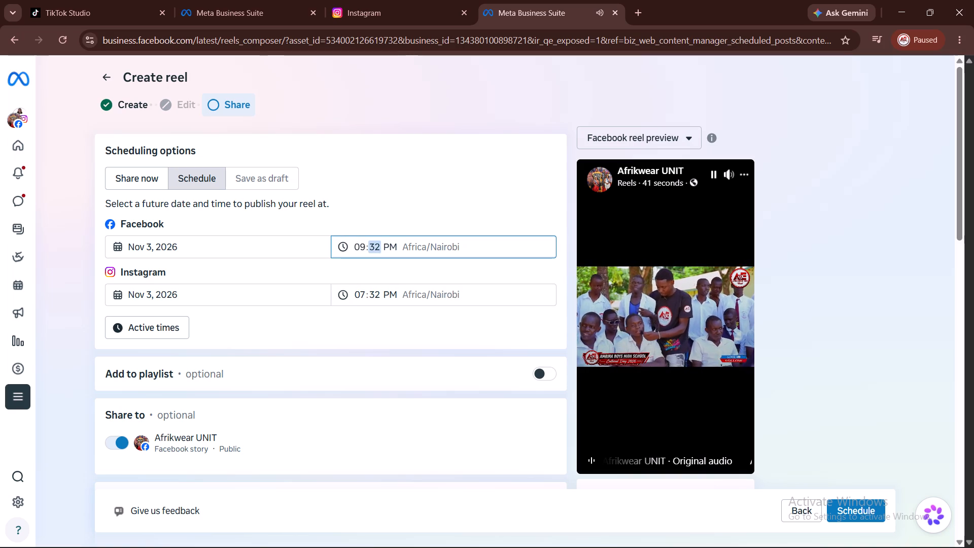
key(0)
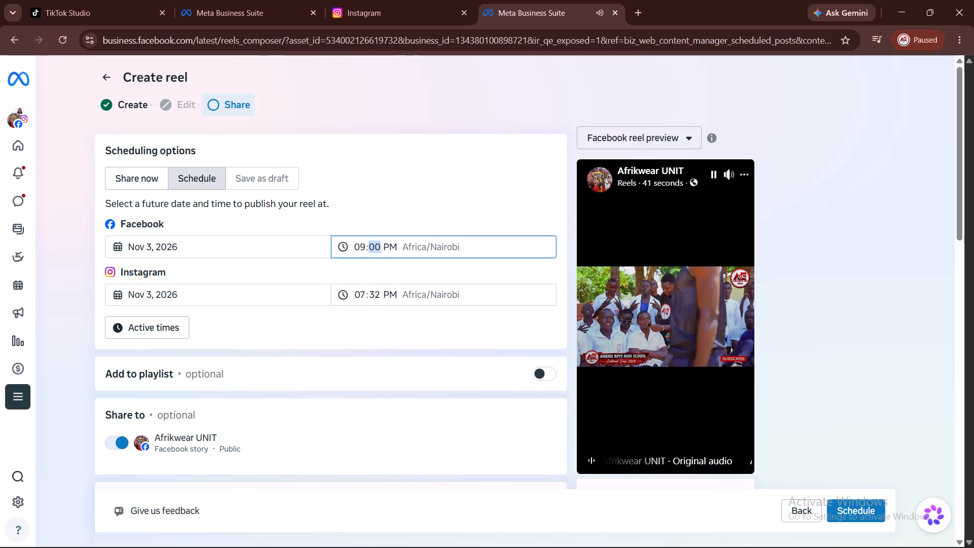
Set the reel's Instagram publishing time to 09:00 PM.
click(361, 292)
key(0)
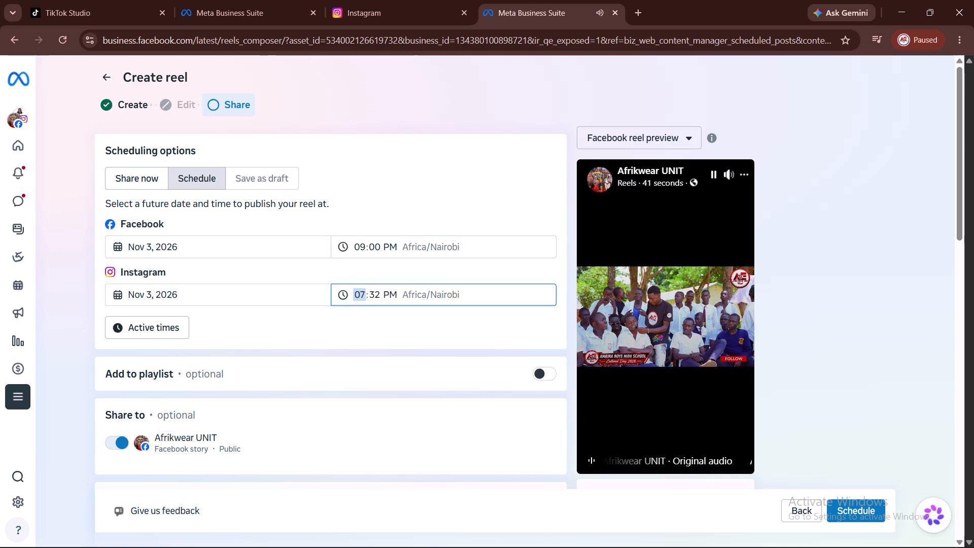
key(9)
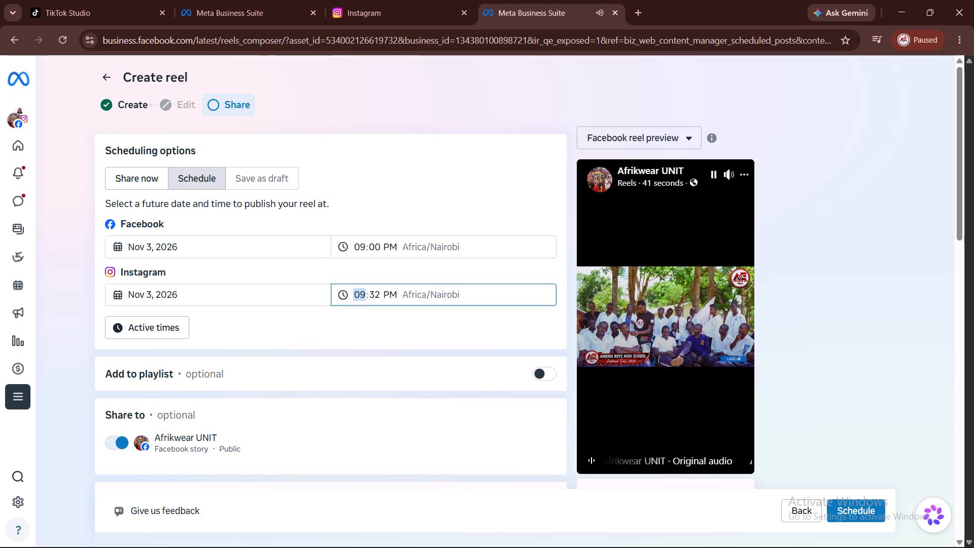
key(Right)
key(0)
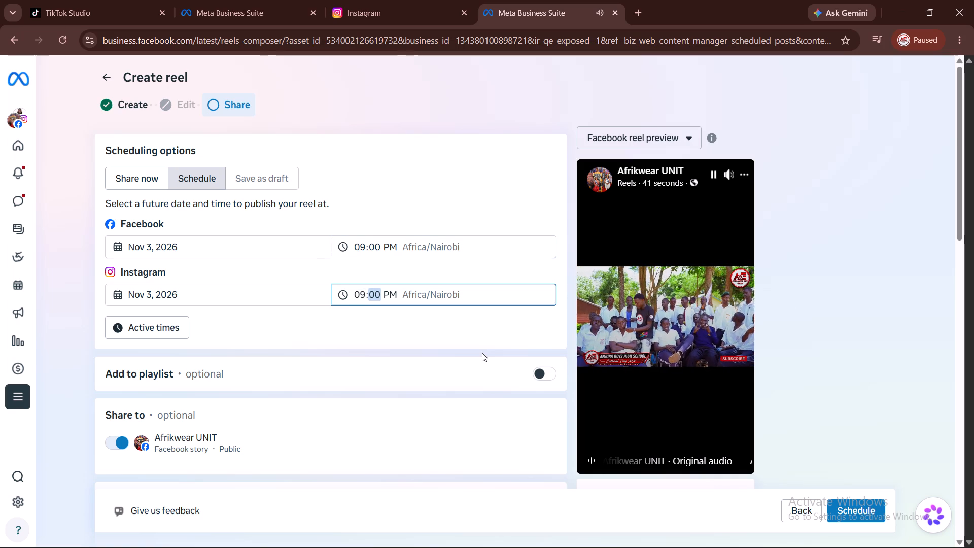
Submit the Mnisa reel for scheduled publishing on Facebook and Instagram.
click(844, 507)
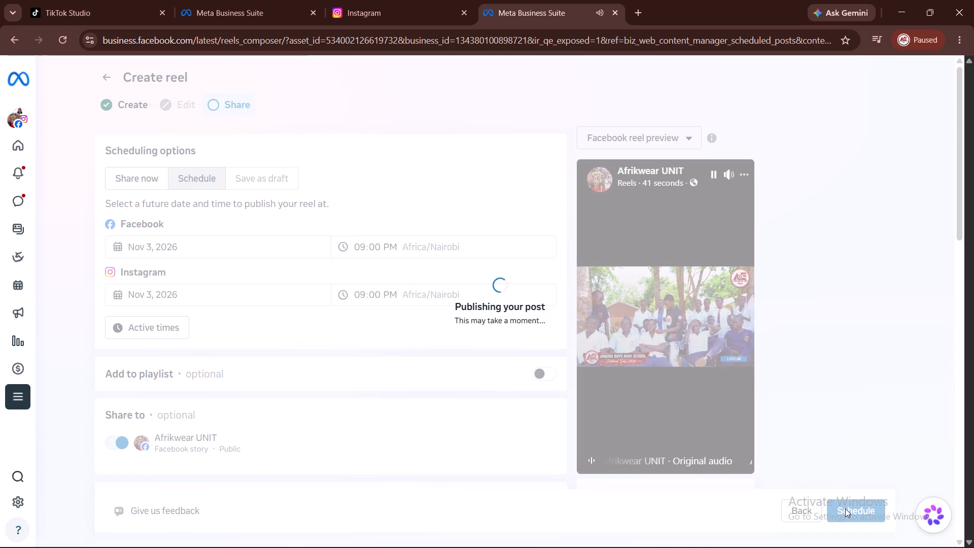
click(649, 272)
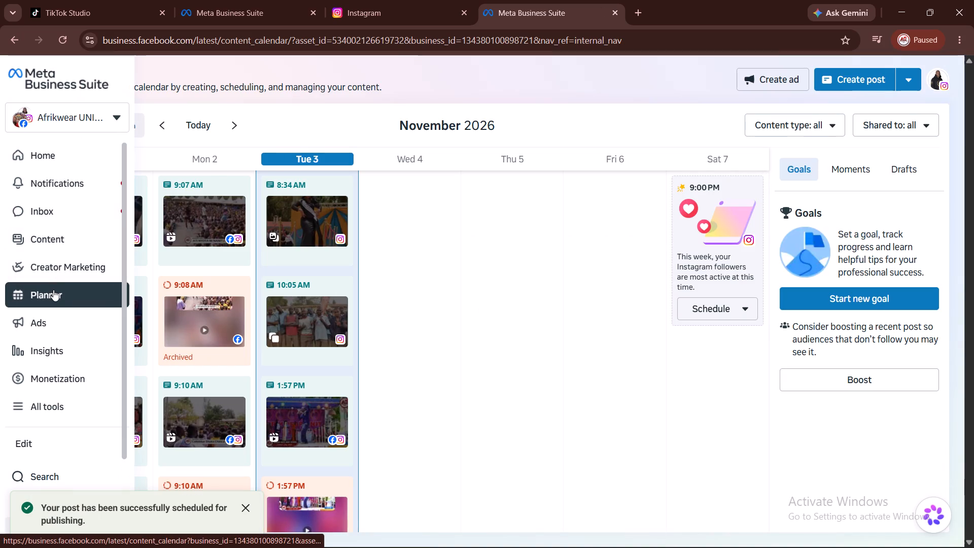
Find the Facebook reel "Mnisa anaroga vinoma #afrikwear" among the scheduled posts and open its post management options.
click(51, 241)
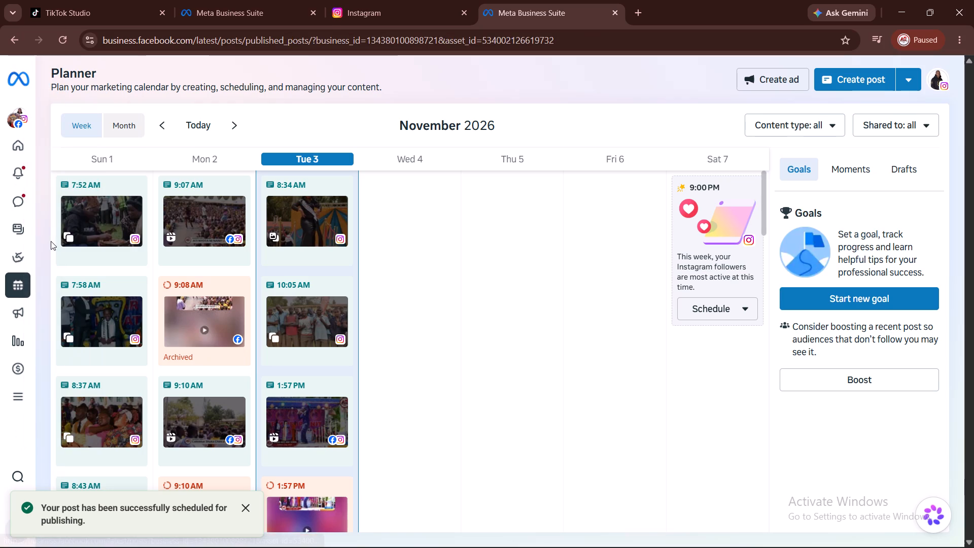
click(338, 120)
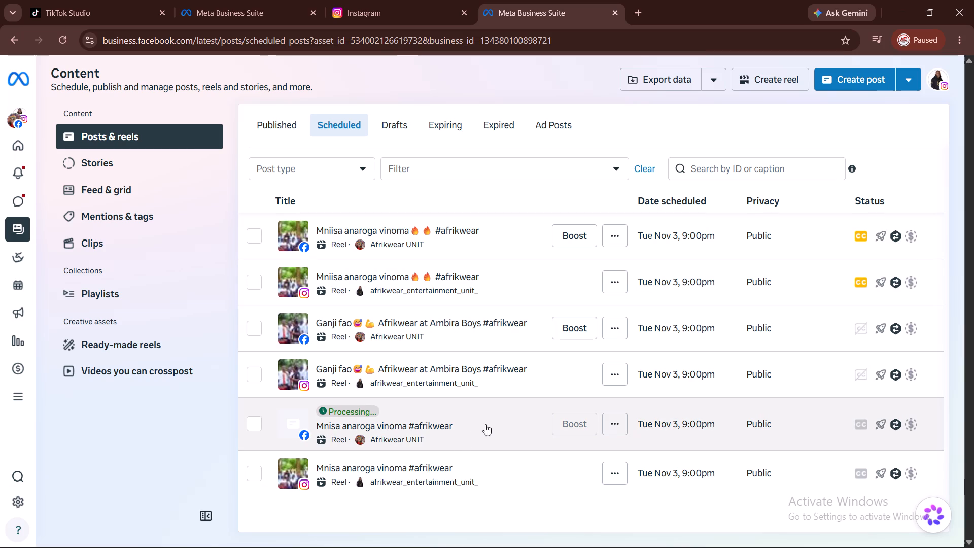
click(614, 418)
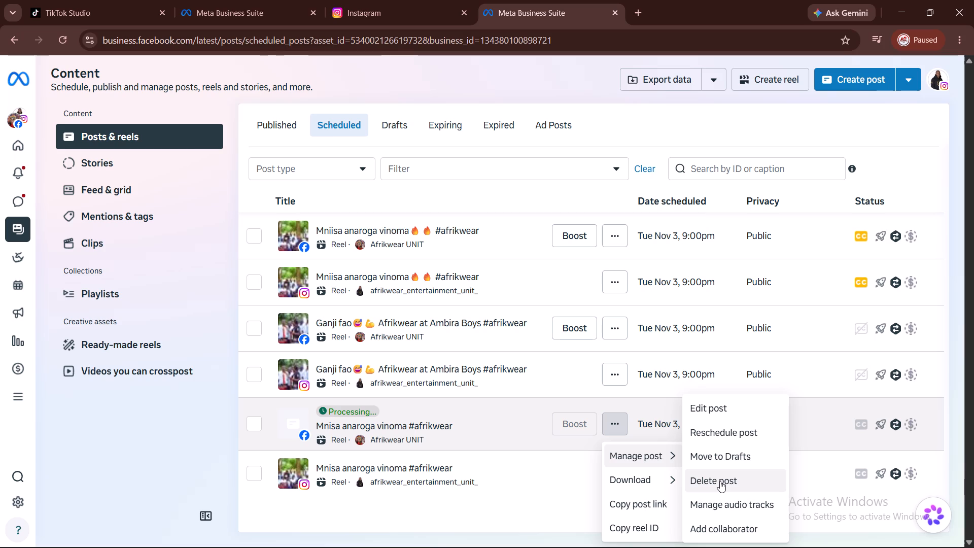
Delete the scheduled Facebook reel "Mnisa anaroga vinoma #afrikwear" of Afrikwear UNIT.
click(720, 481)
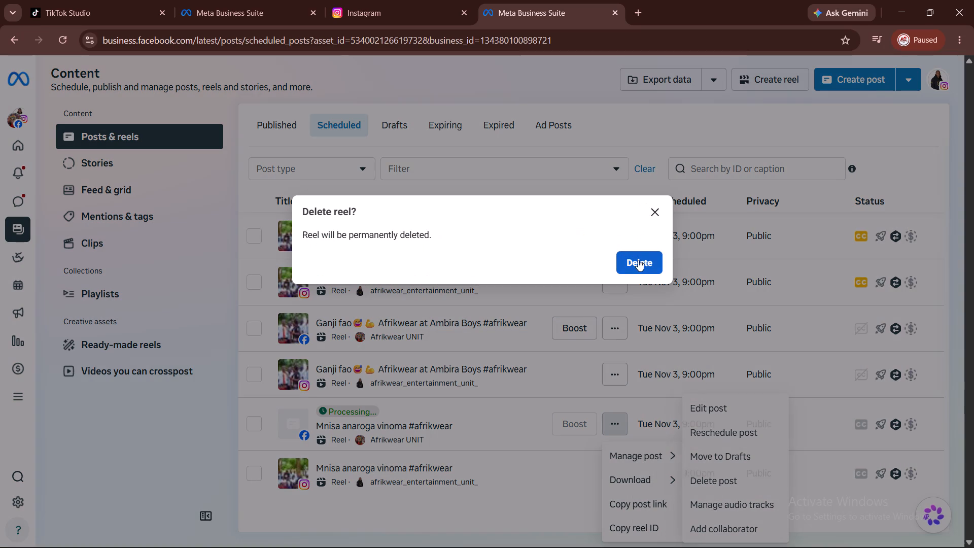
click(638, 260)
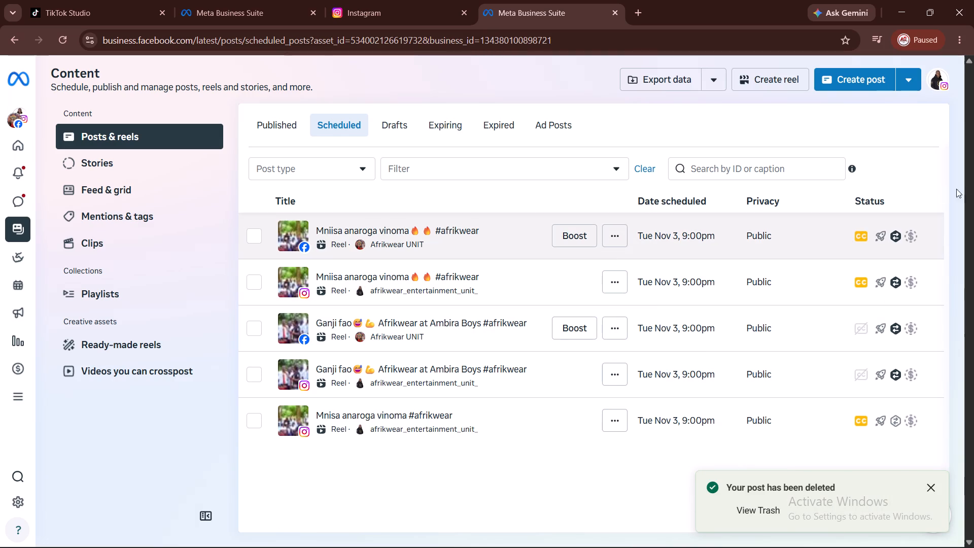
Start another new reel and add the Madem video from the AFRIKWEAR folder as its media.
click(913, 67)
click(912, 81)
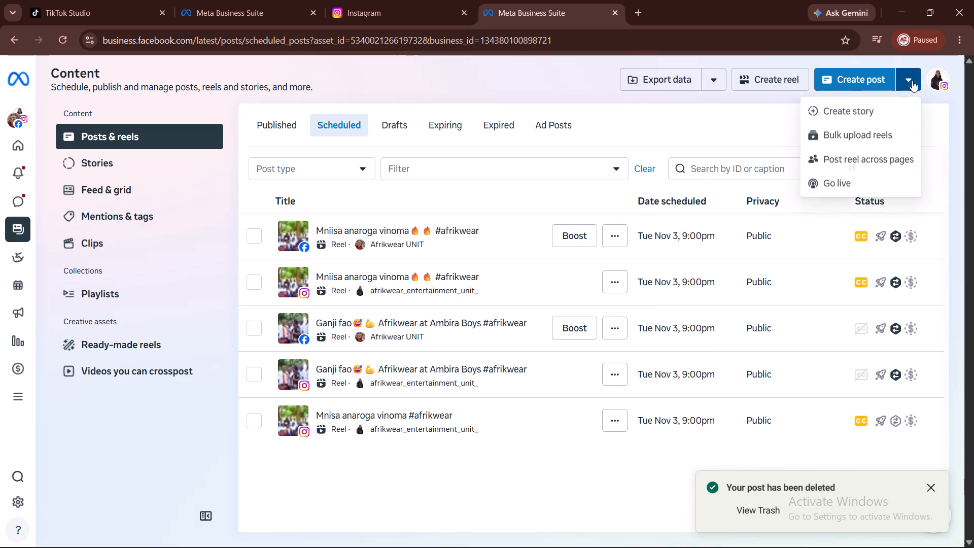
click(745, 122)
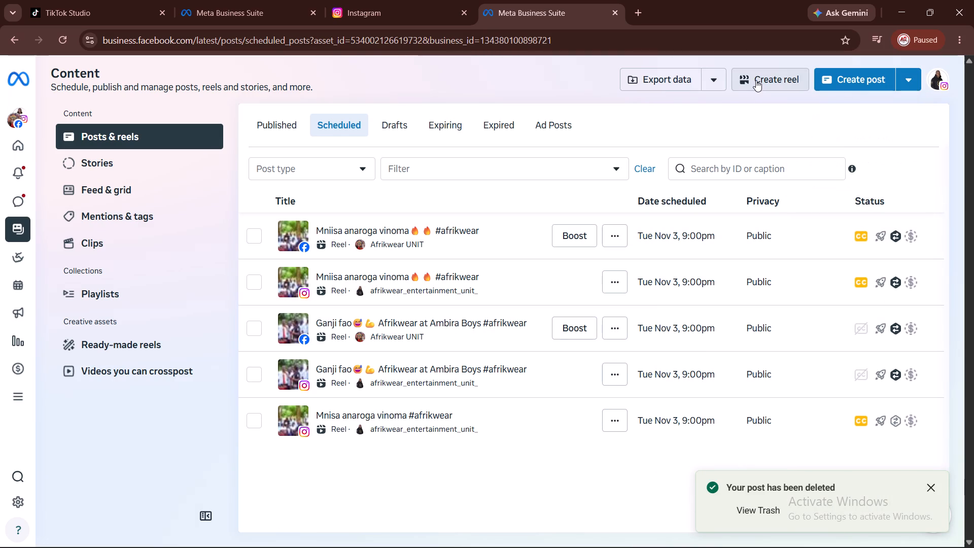
click(756, 80)
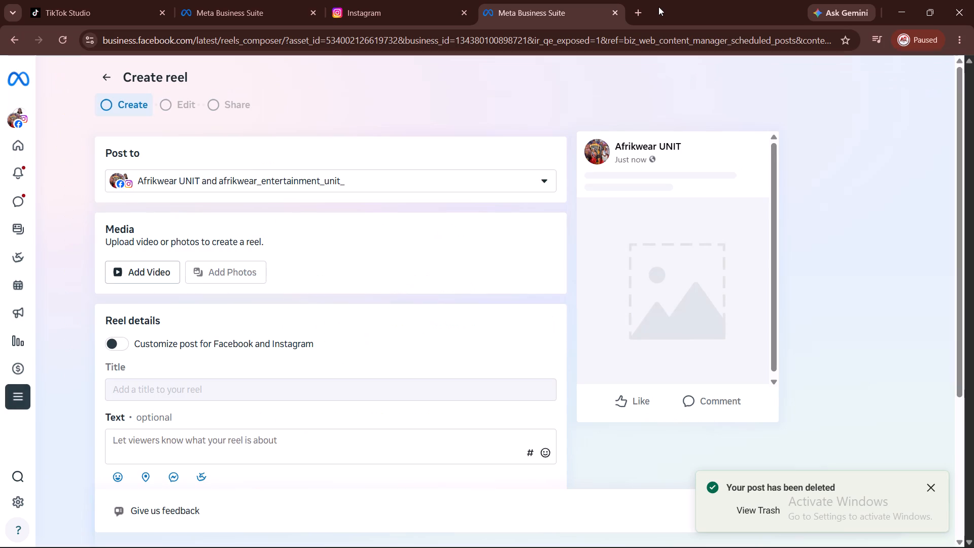
click(151, 275)
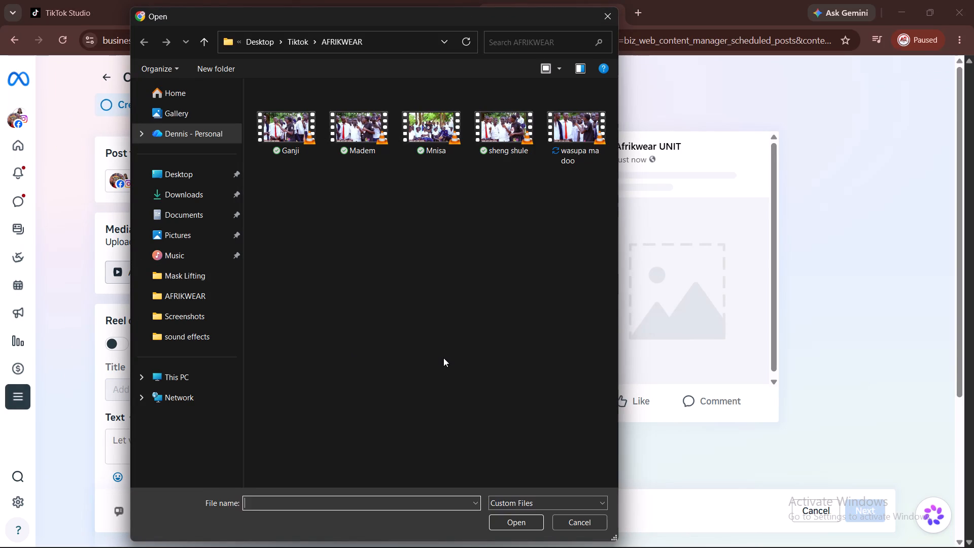
click(361, 120)
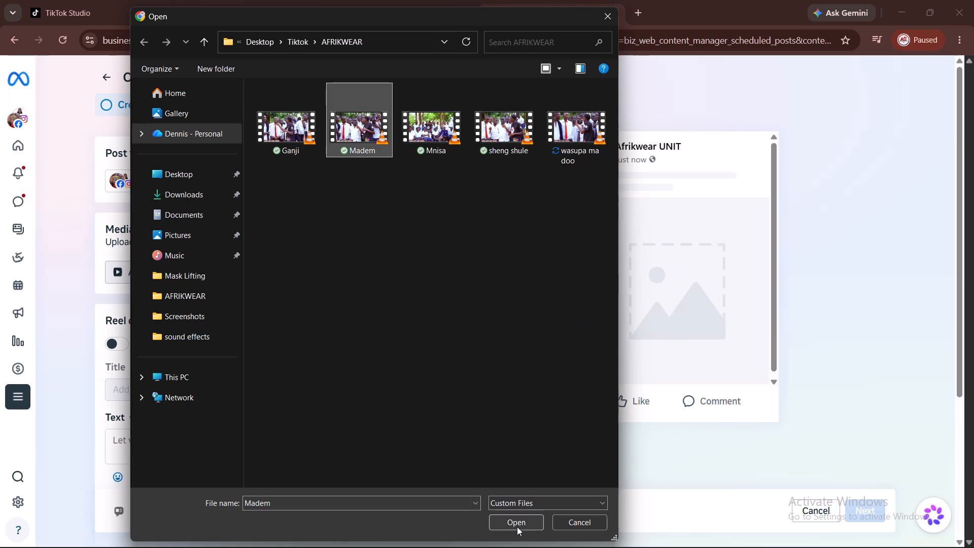
click(517, 525)
Write the Madem reel's text as "Alaaa🤣🤣" with the hashtag #afrikwear on a new line.
scroll(287, 393, down, 5)
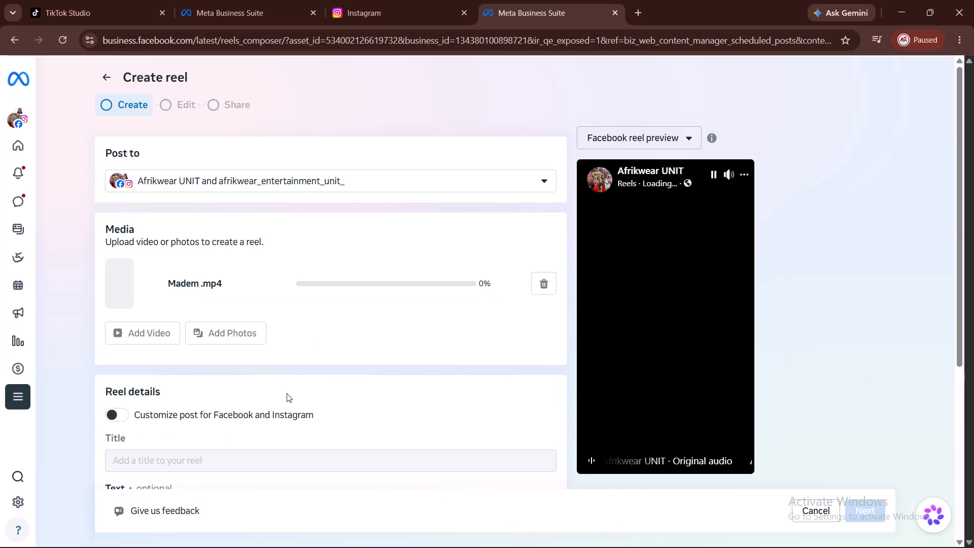
click(151, 237)
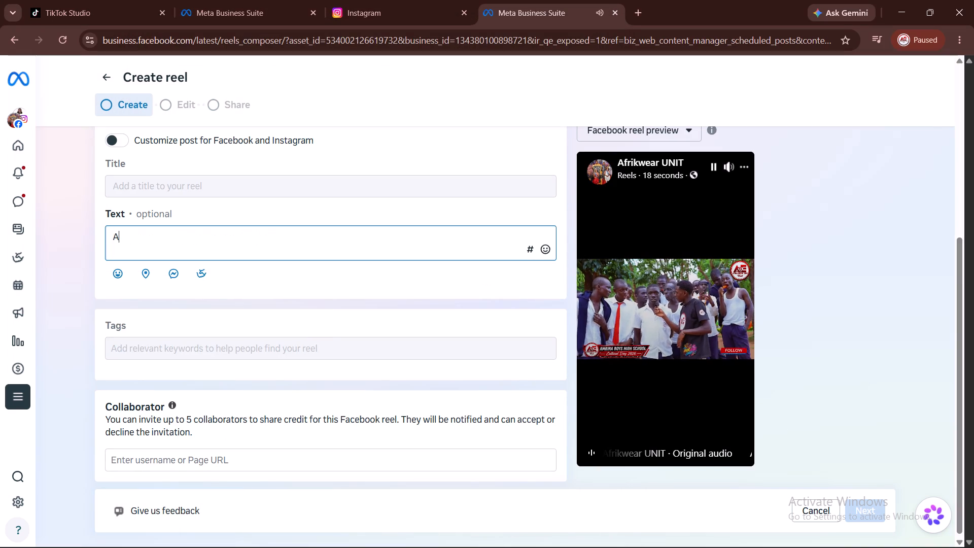
text(laaa)
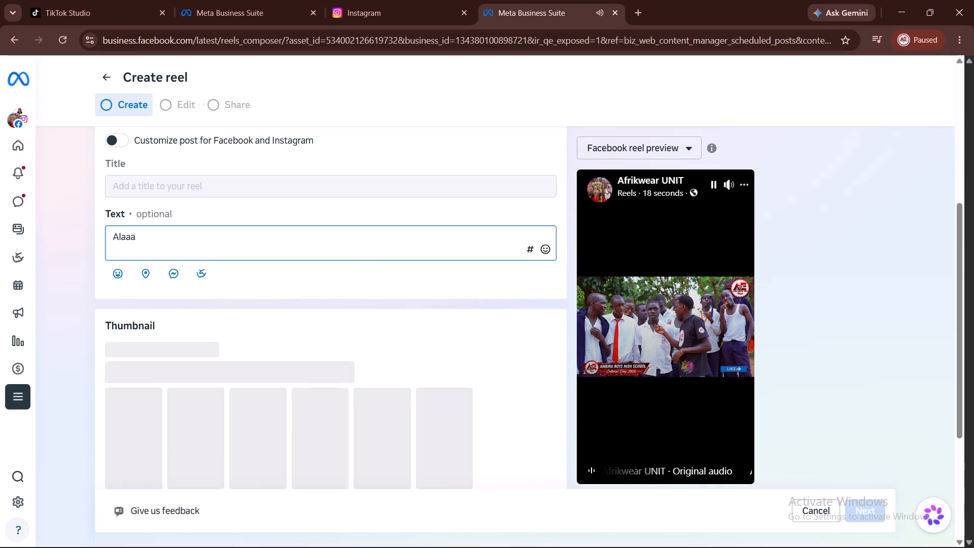
key(super+period)
key(Return)
key(Return)
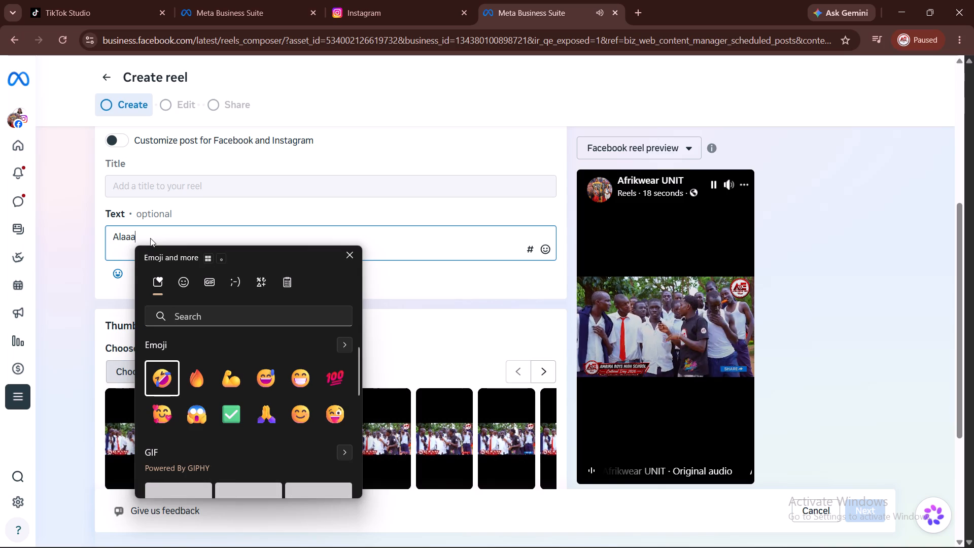
click(167, 235)
key(shift+Return)
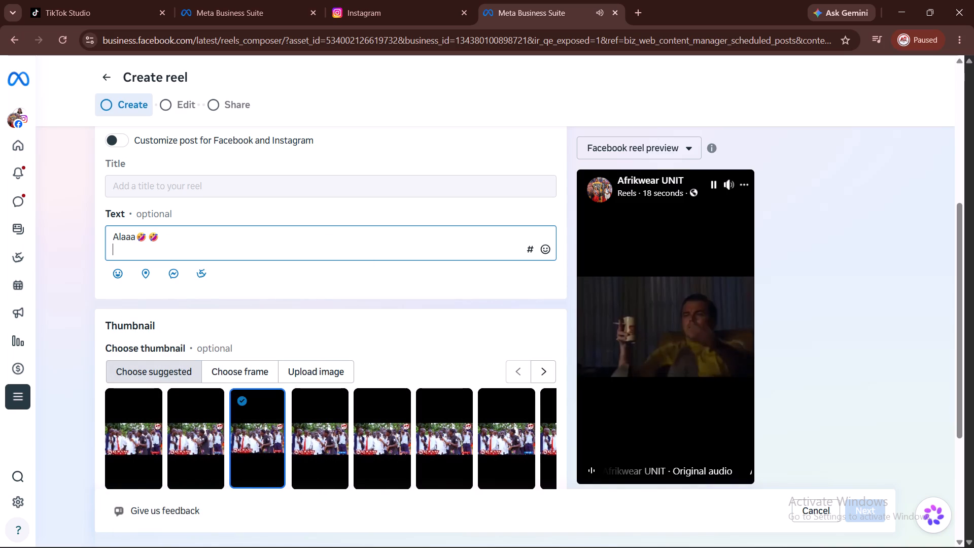
text(#afrikwear)
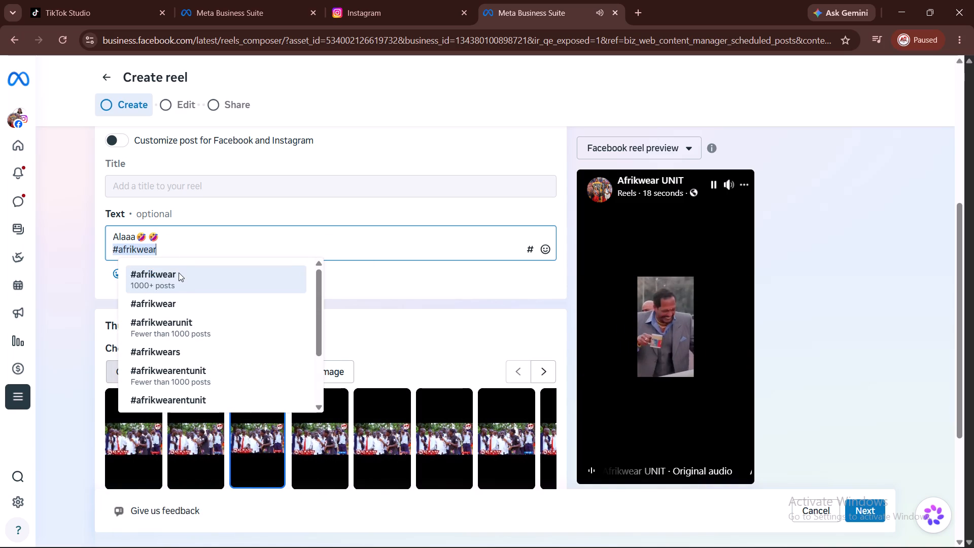
click(179, 272)
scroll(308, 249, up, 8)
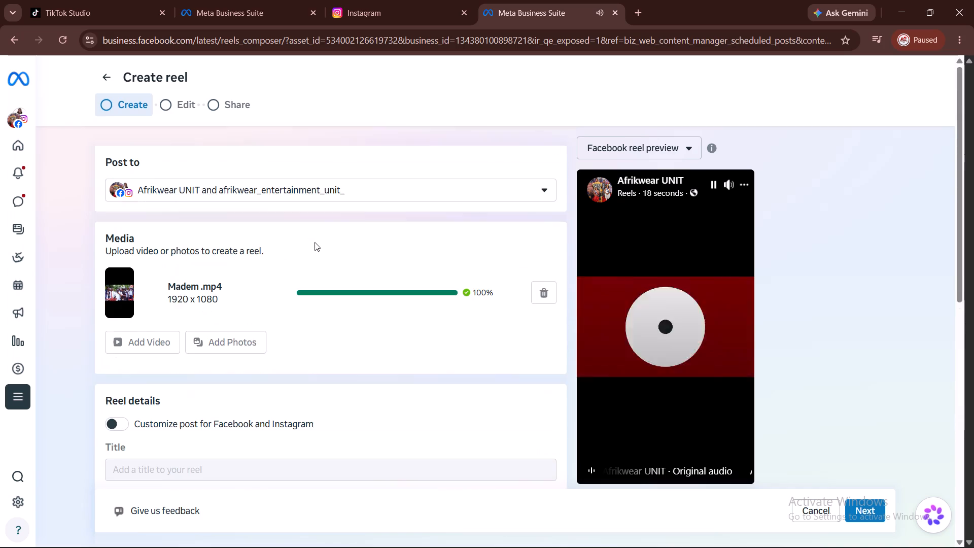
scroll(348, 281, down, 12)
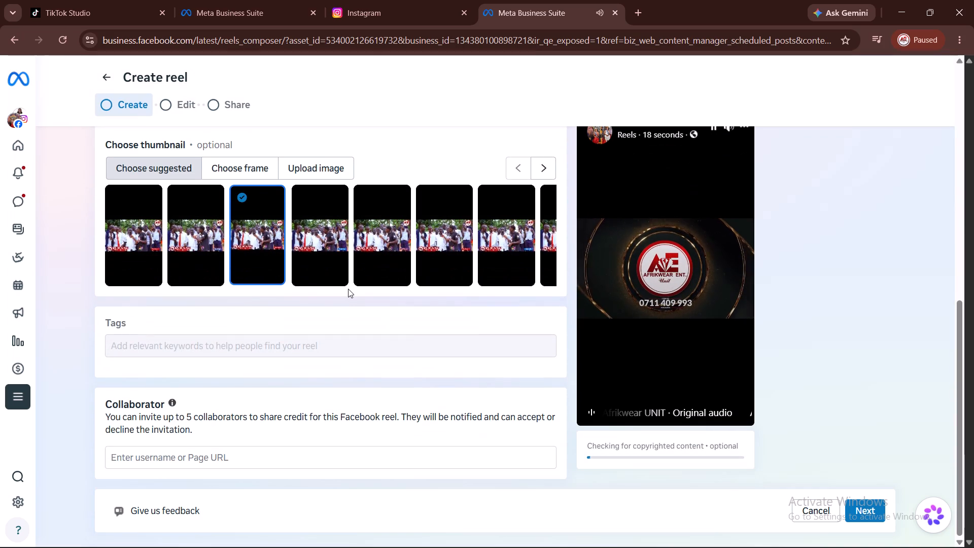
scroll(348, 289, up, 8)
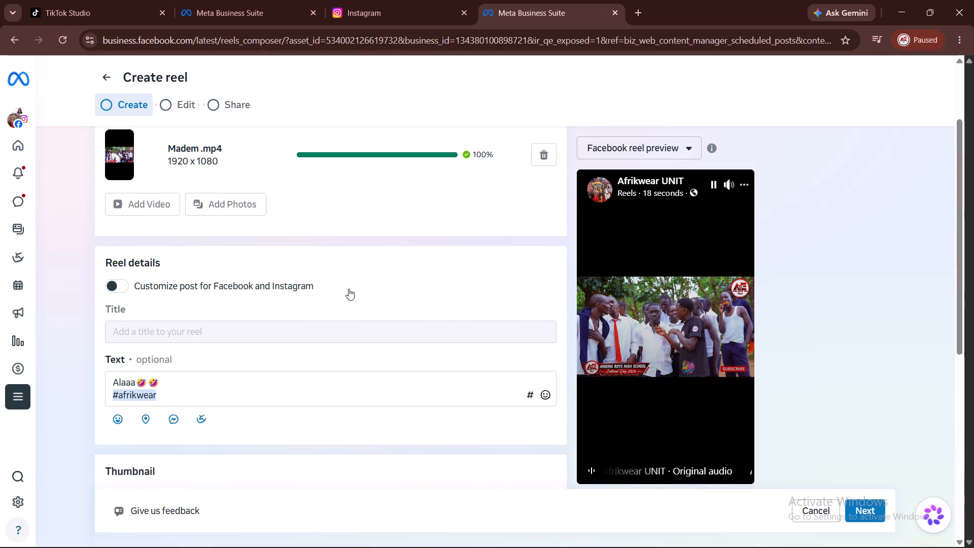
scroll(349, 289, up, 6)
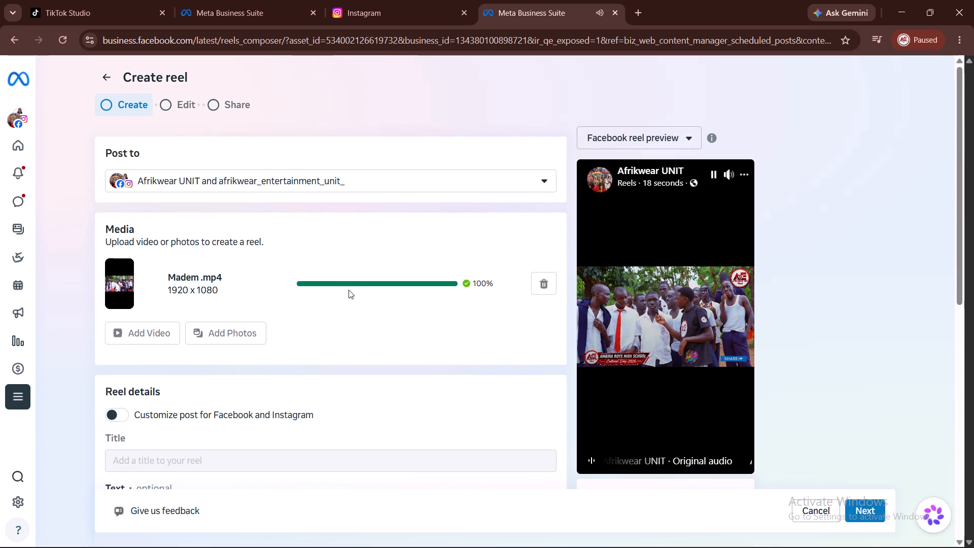
Advance the Madem reel to the Share stage without edits and choose to schedule it instead of sharing now.
scroll(350, 289, down, 13)
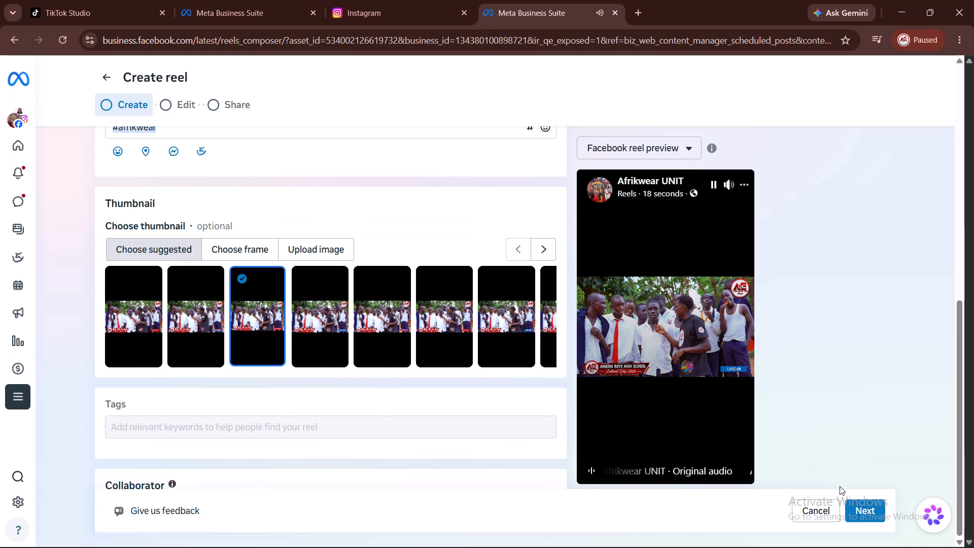
click(866, 504)
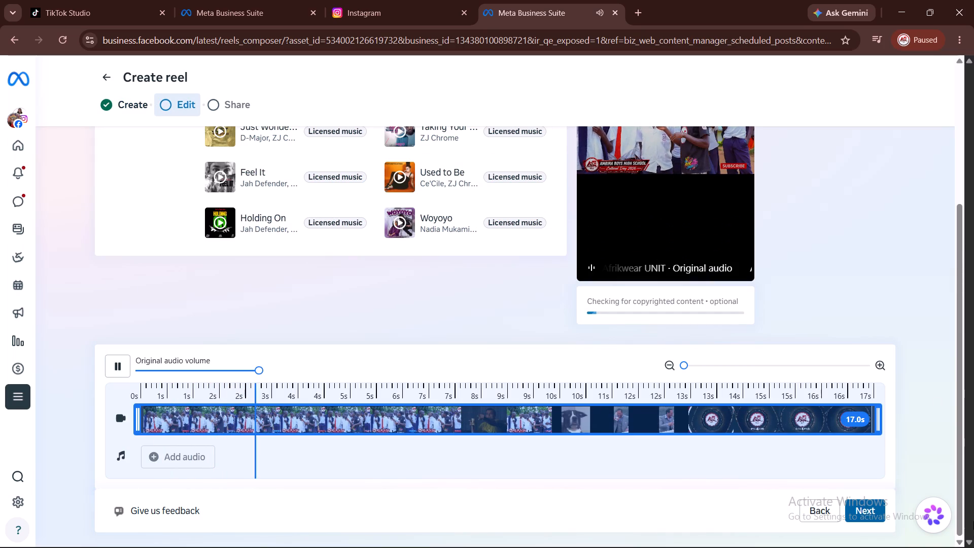
click(879, 507)
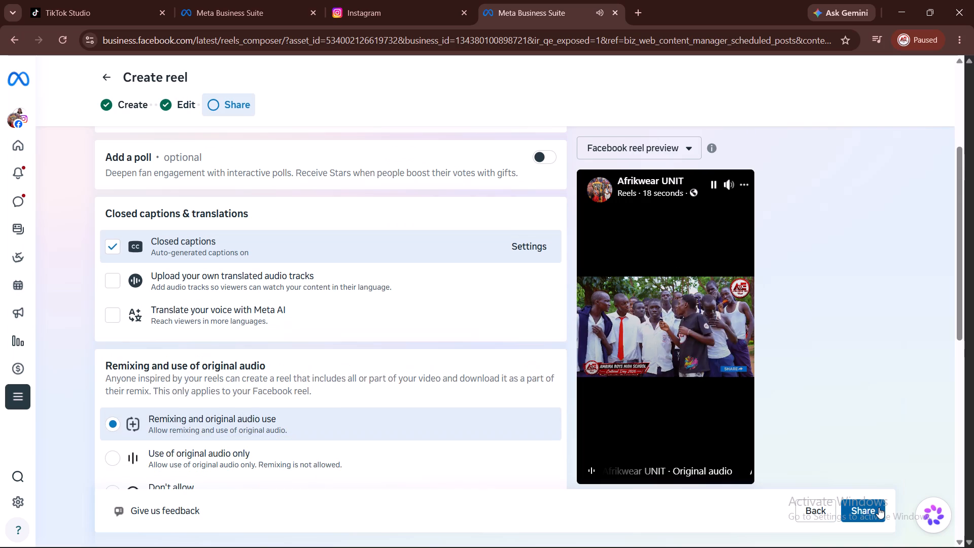
scroll(252, 381, up, 8)
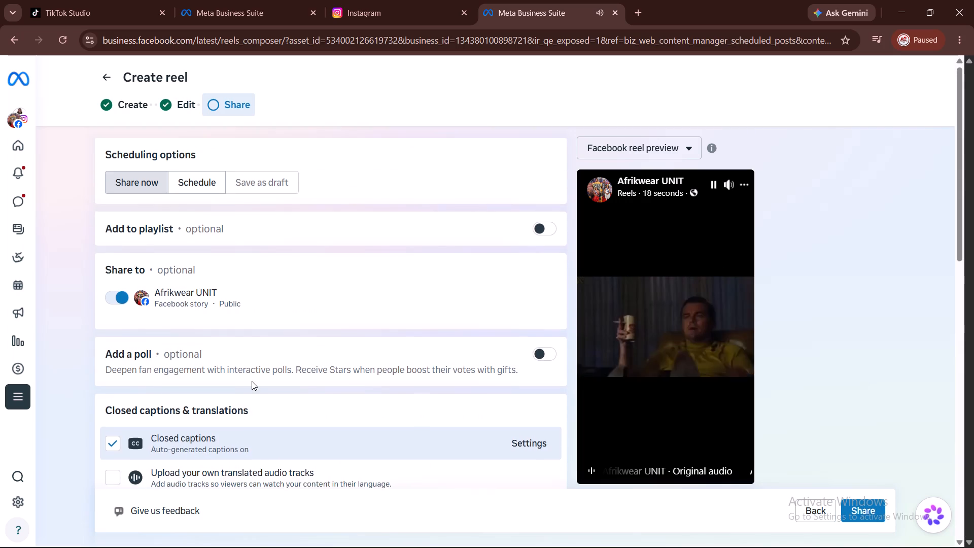
click(207, 178)
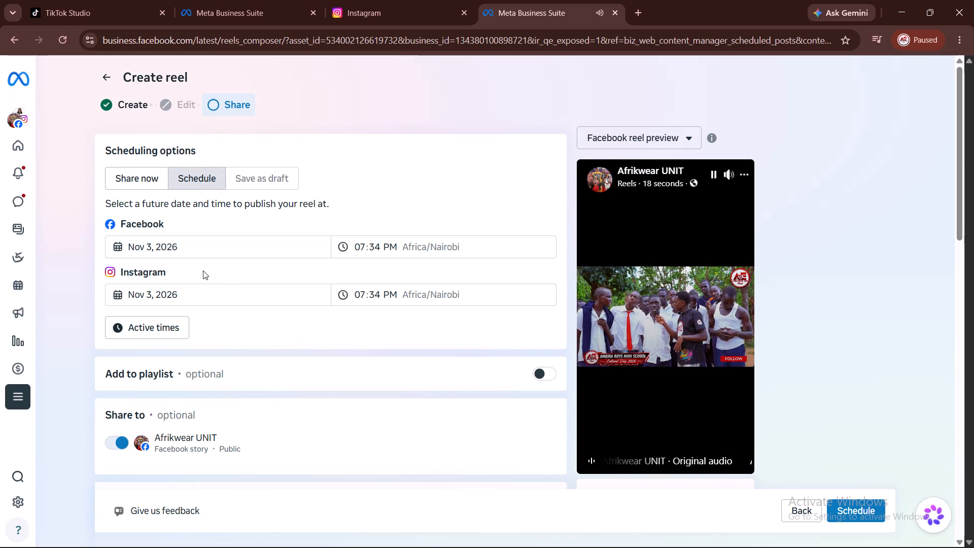
Set the reel's Facebook publishing time to 09:00 PM.
click(363, 243)
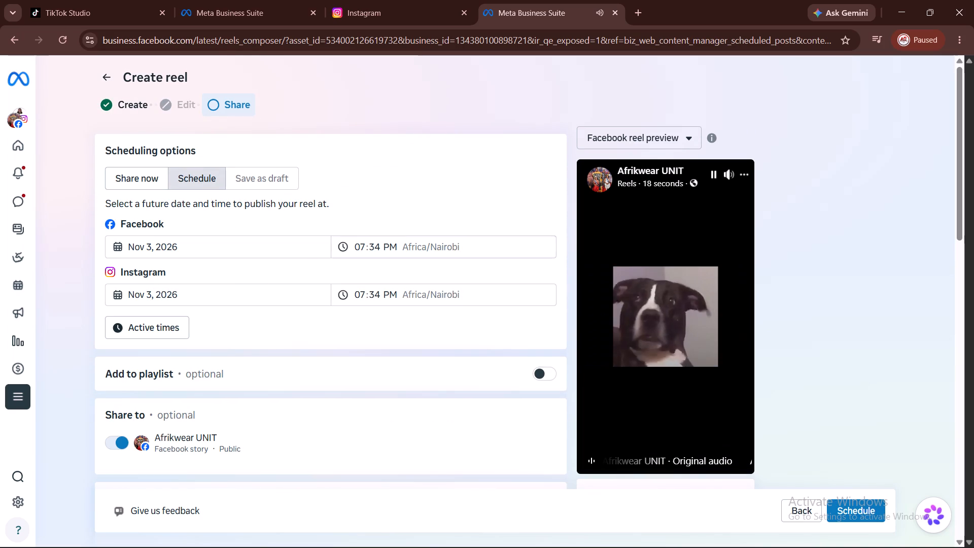
double_click(359, 245)
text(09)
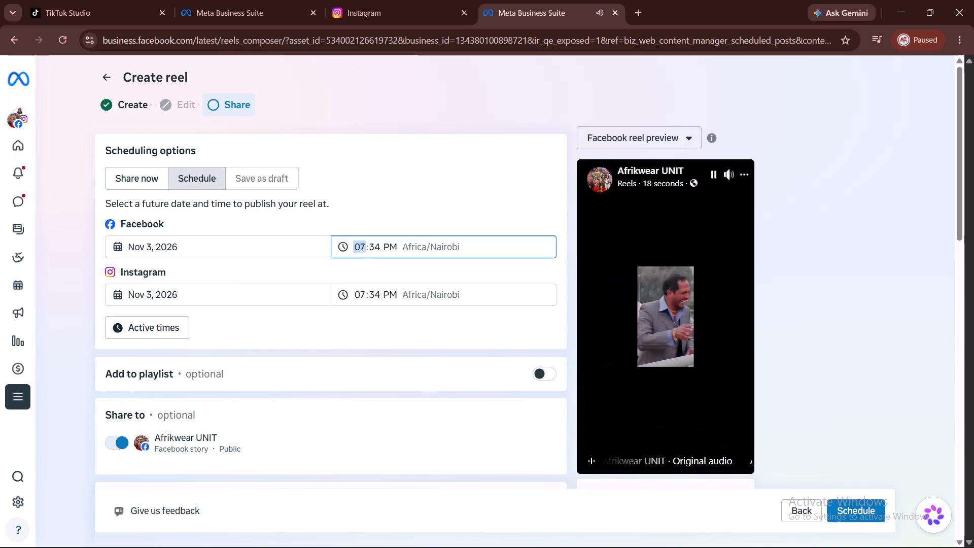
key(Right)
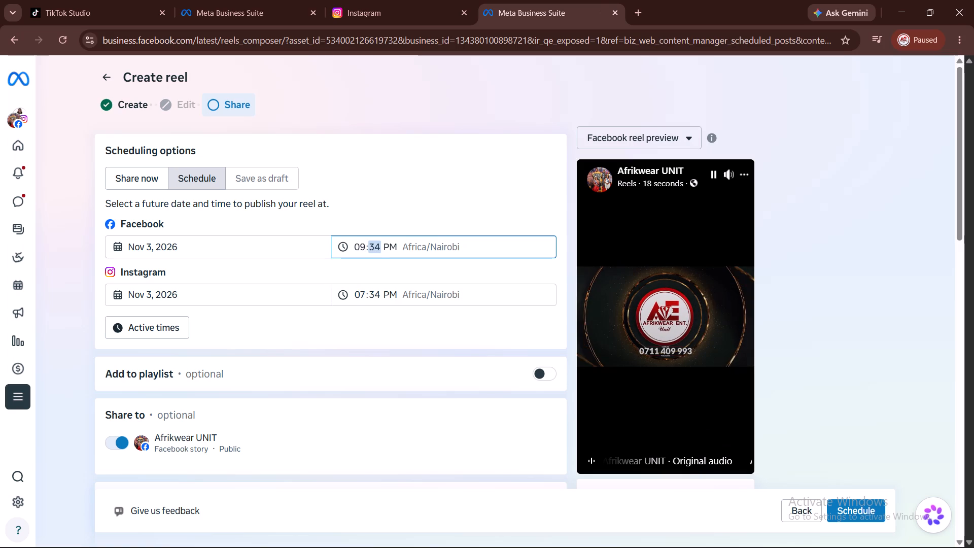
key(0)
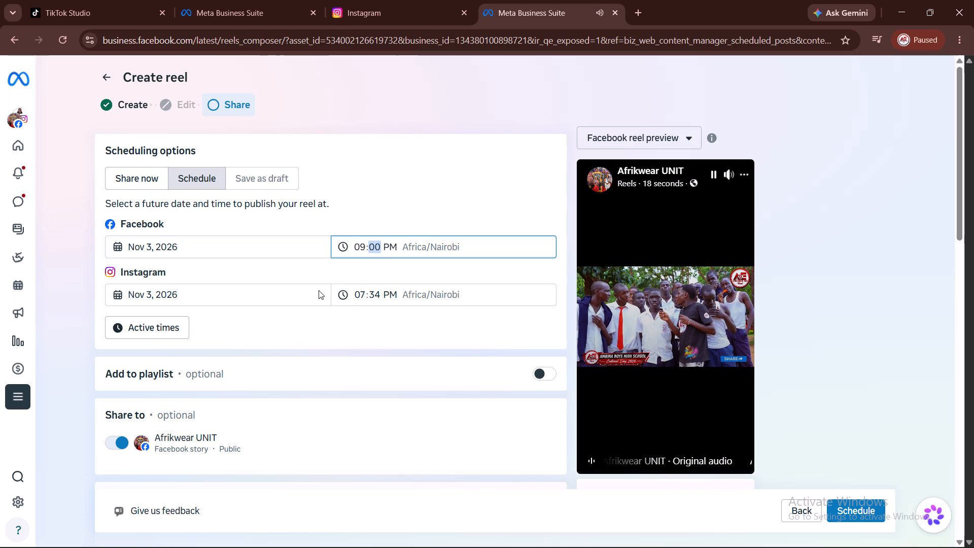
Set the reel's Instagram publishing time to 09:00 PM.
double_click(357, 297)
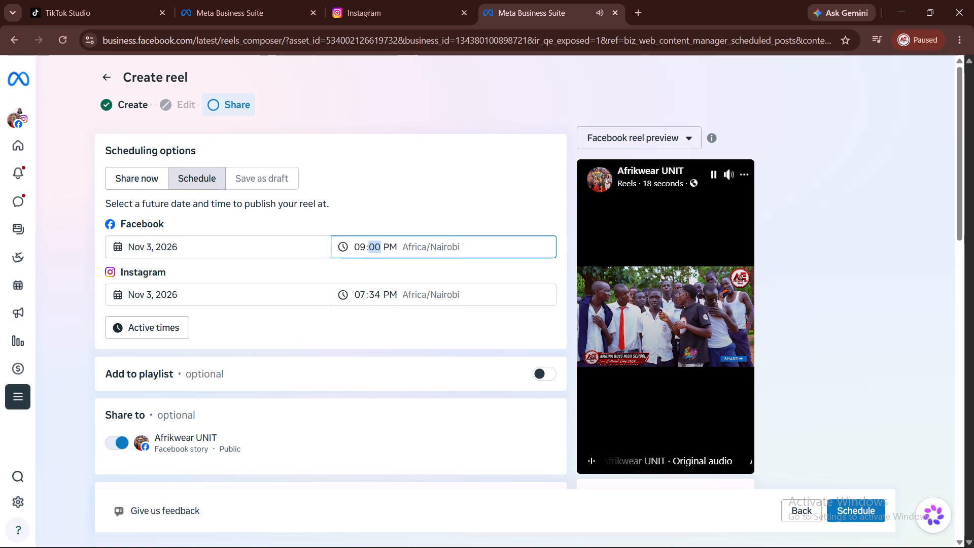
click(360, 294)
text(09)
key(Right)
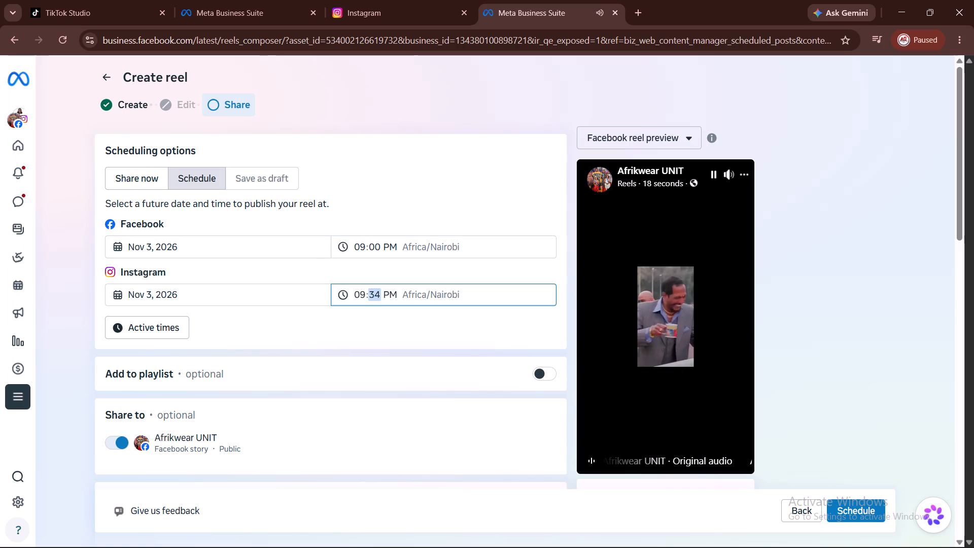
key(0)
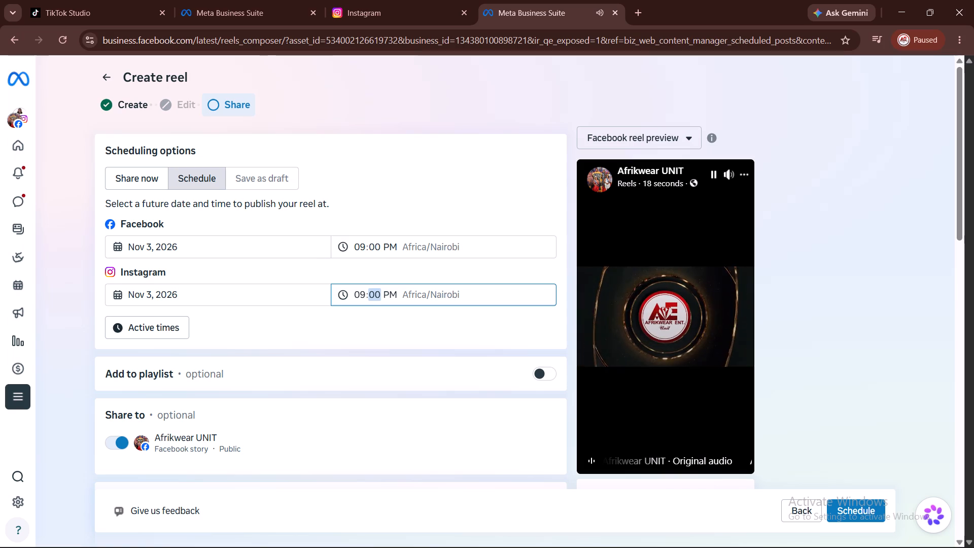
click(418, 336)
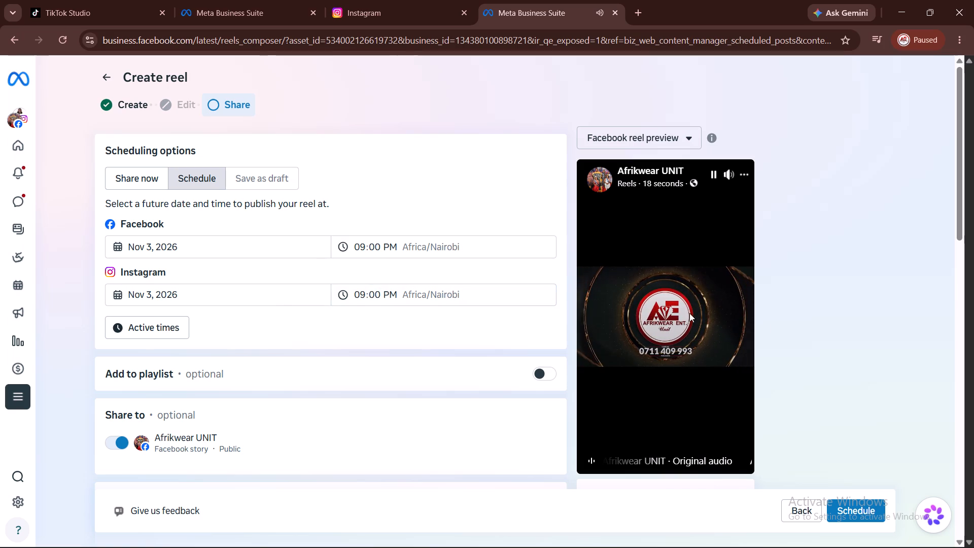
Schedule the Madem reel for Facebook and Instagram and return to the Planner.
scroll(793, 314, down, 13)
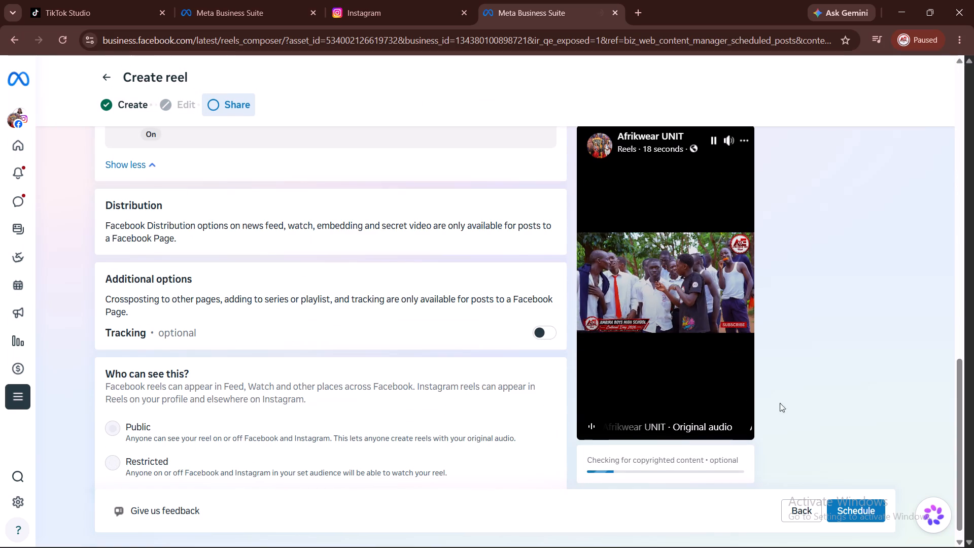
click(857, 508)
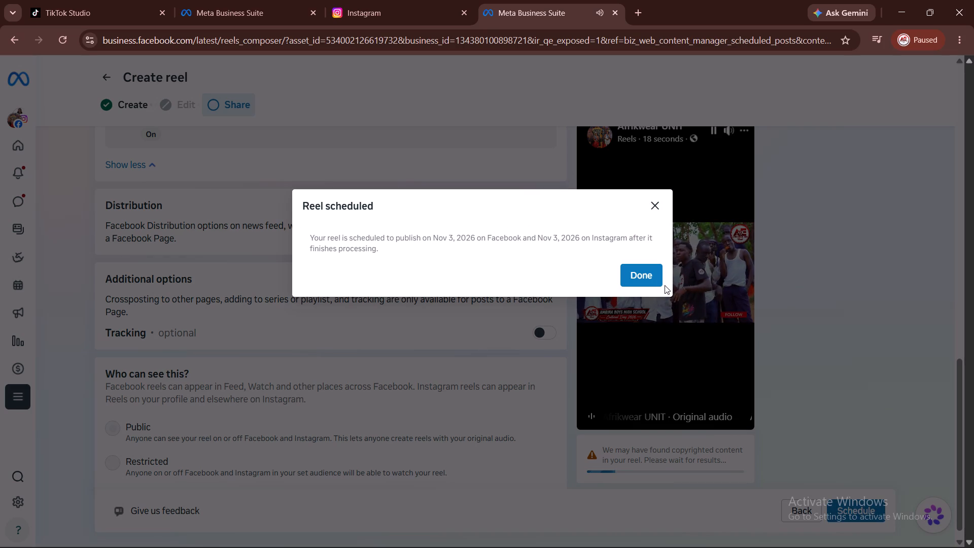
click(653, 278)
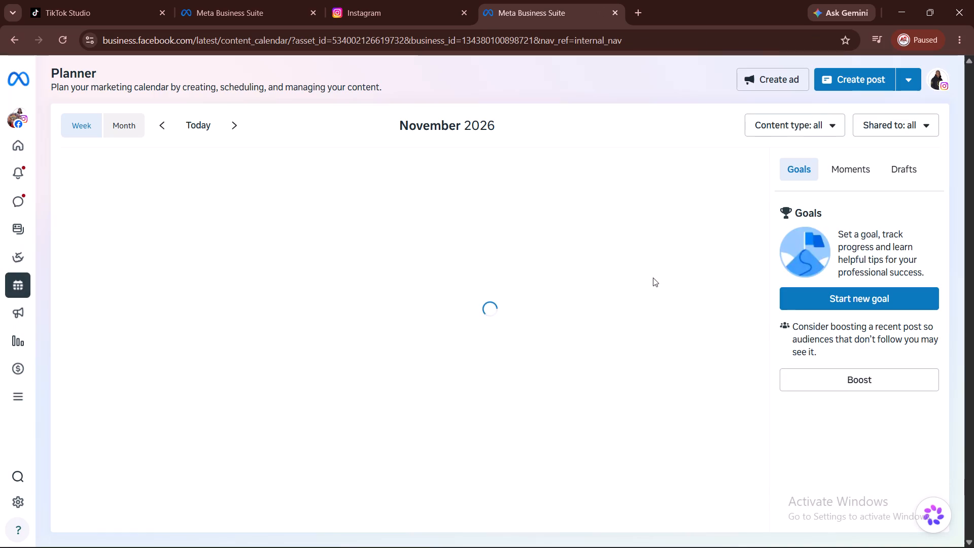
Open the choices for creating another piece of content from the Planner.
click(914, 77)
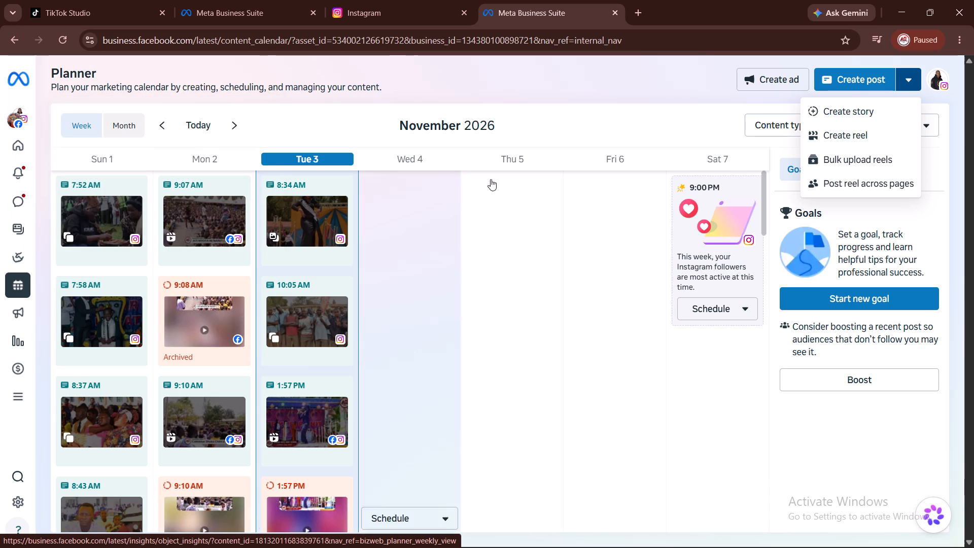
Create a new reel from the Planner and add the sheng shule video from the AFRIKWEAR folder.
click(848, 131)
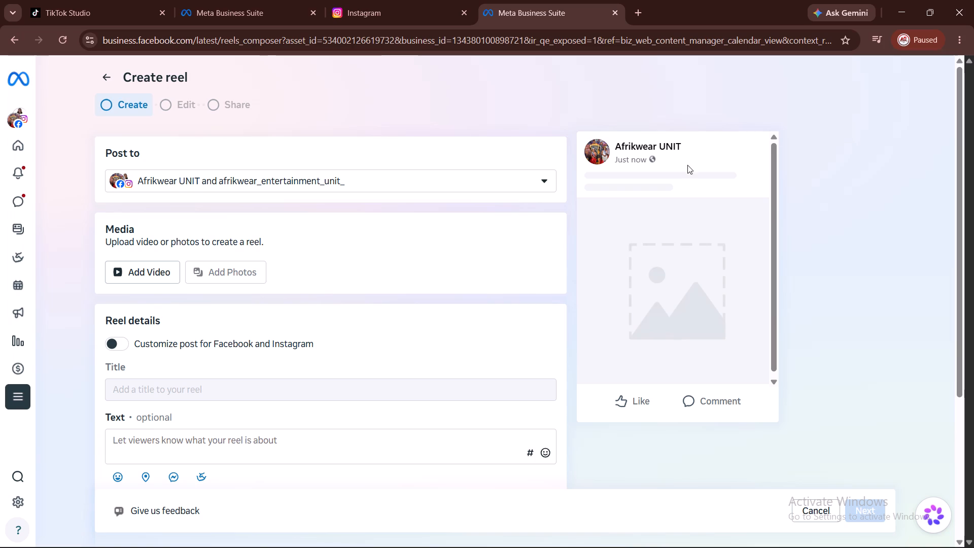
click(151, 276)
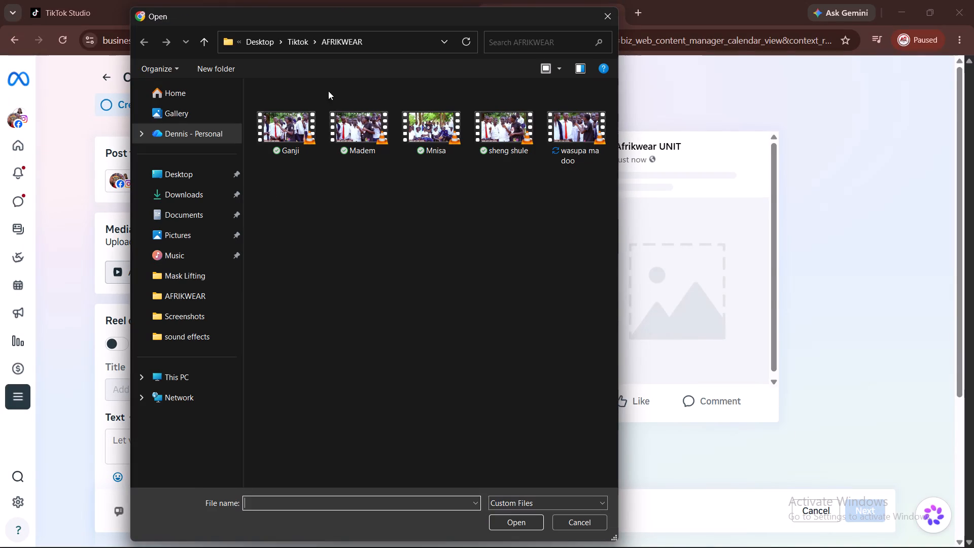
click(517, 144)
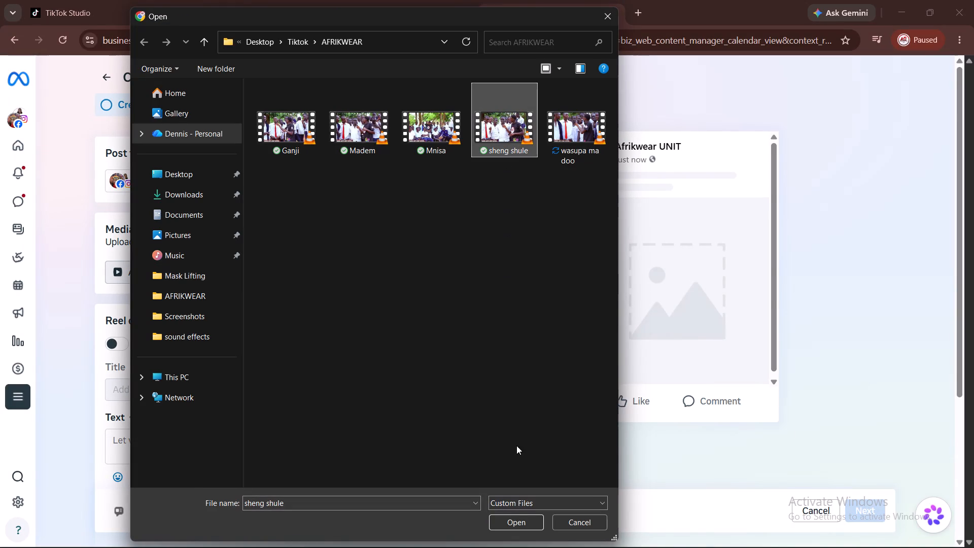
click(513, 517)
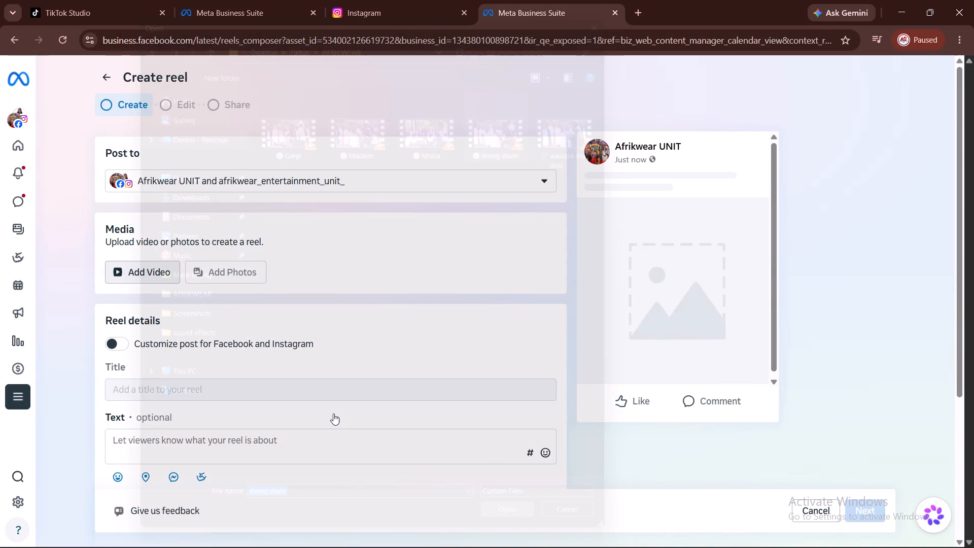
Enter "Shule yenu mlikuwa na sheng?" as the text of the sheng shule reel.
scroll(313, 403, down, 2)
click(230, 390)
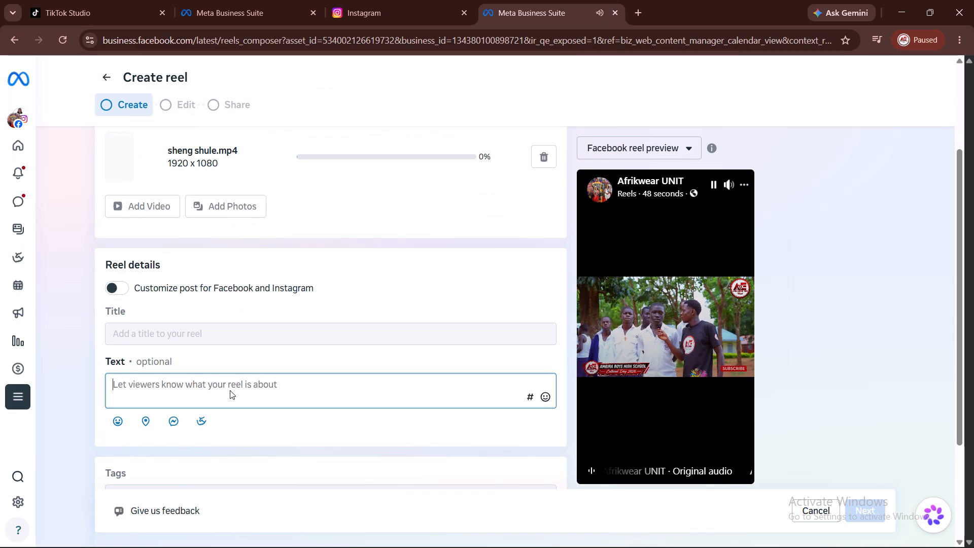
text(hule yen)
text(ummlikuwa)
key(BackSpace)
key(BackSpace)
key(BackSpace)
key(BackSpace)
key(BackSpace)
key(BackSpace)
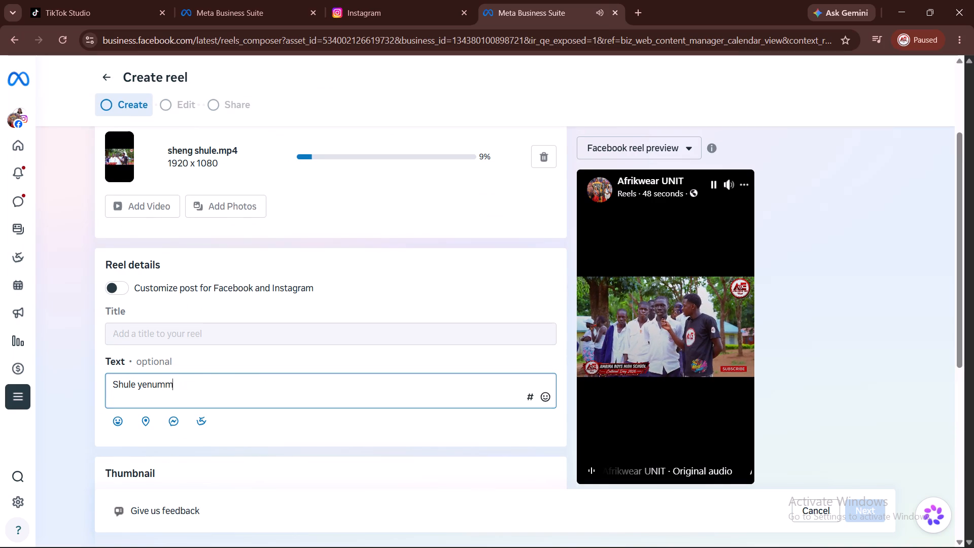
key(BackSpace)
key(BackSpace)
key(space)
text(mlikuwa na sheng)
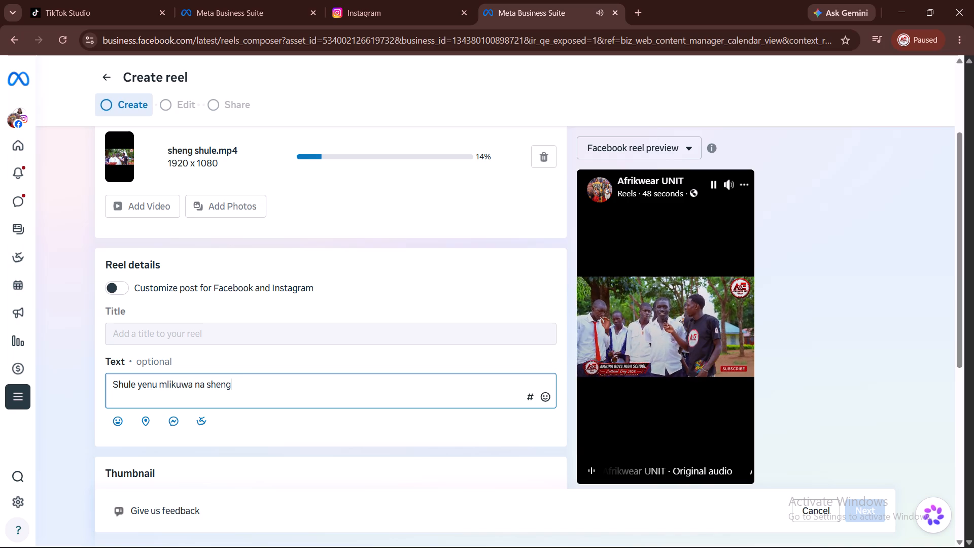
key(shift+question)
Append two 😅 emojis to the reel text and add the hashtag #afrikwear on a new line.
key(super+period)
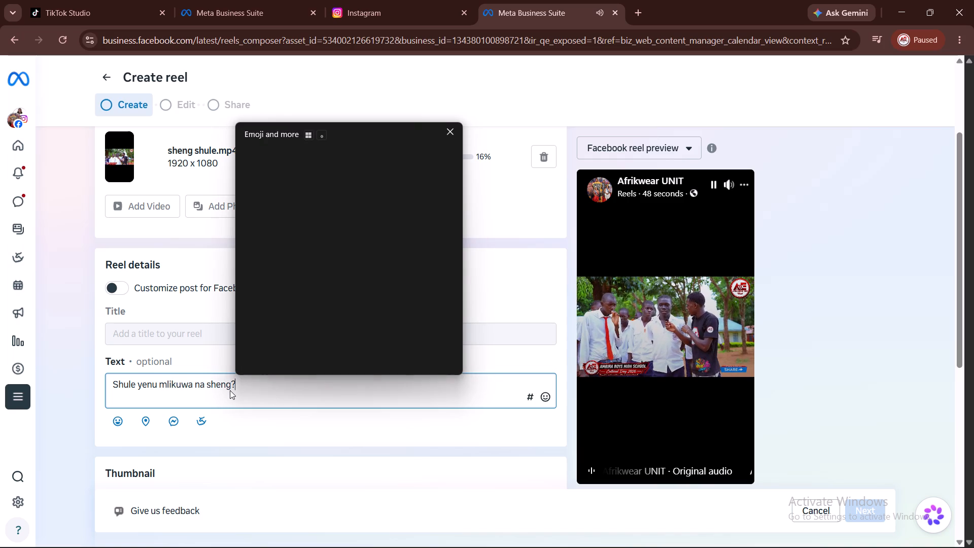
key(Right)
key(Right)
key(Right)
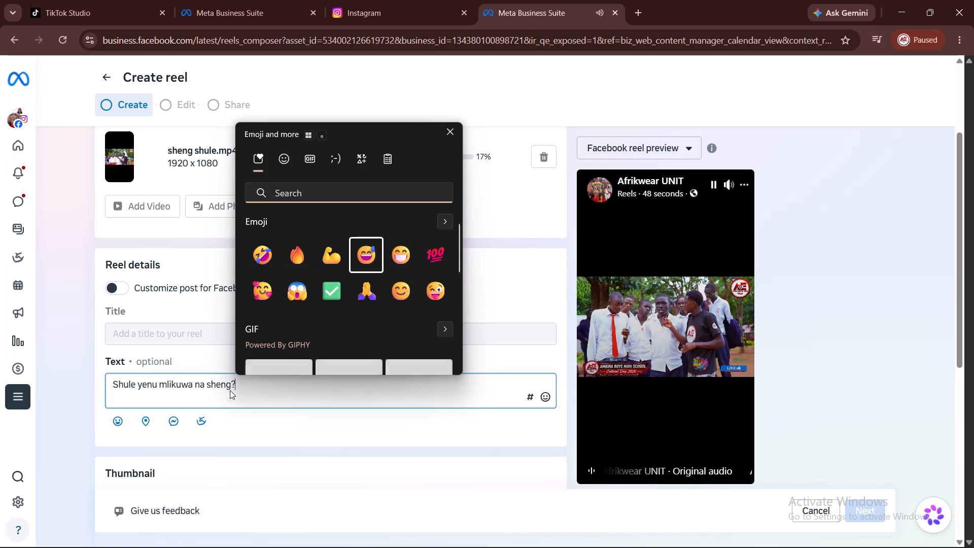
key(Return)
key(Return)
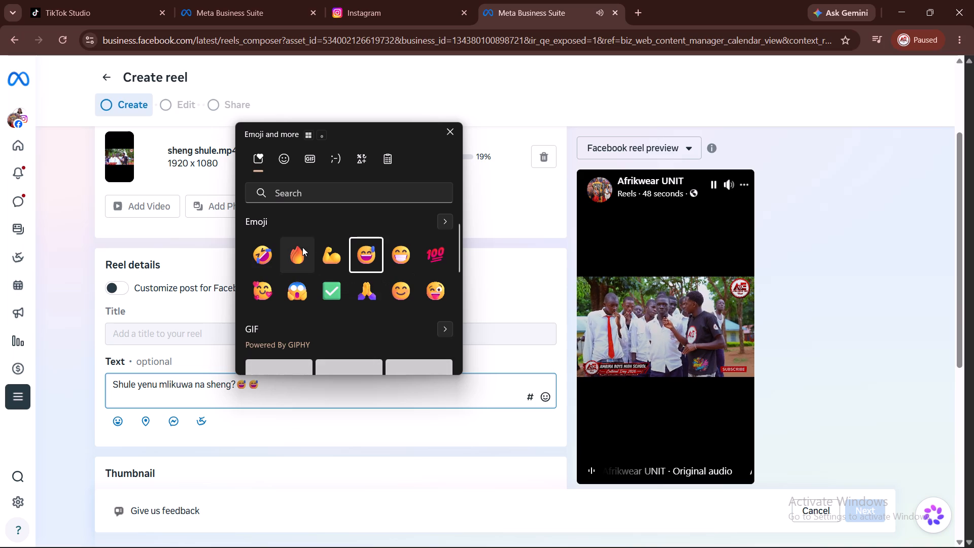
click(486, 279)
key(shift+Return)
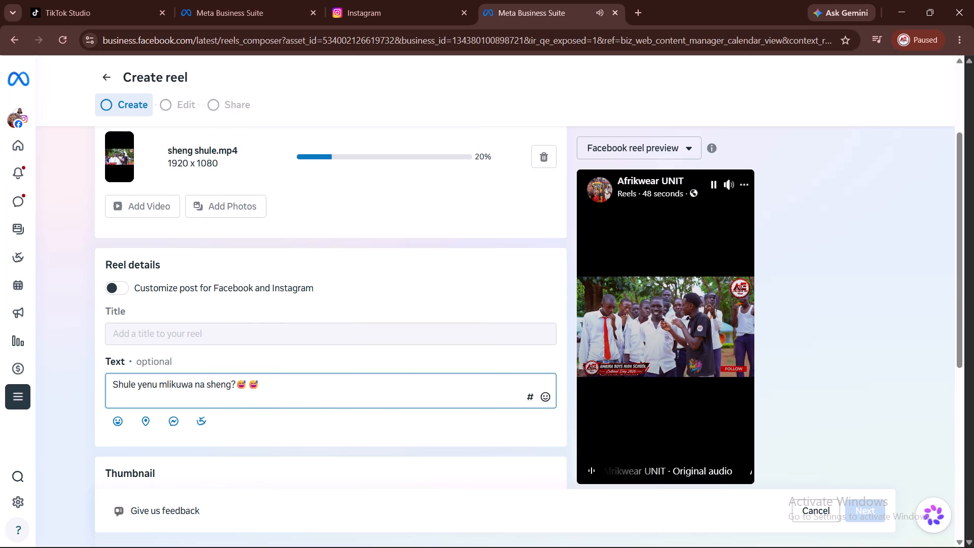
key(shift+numbersign)
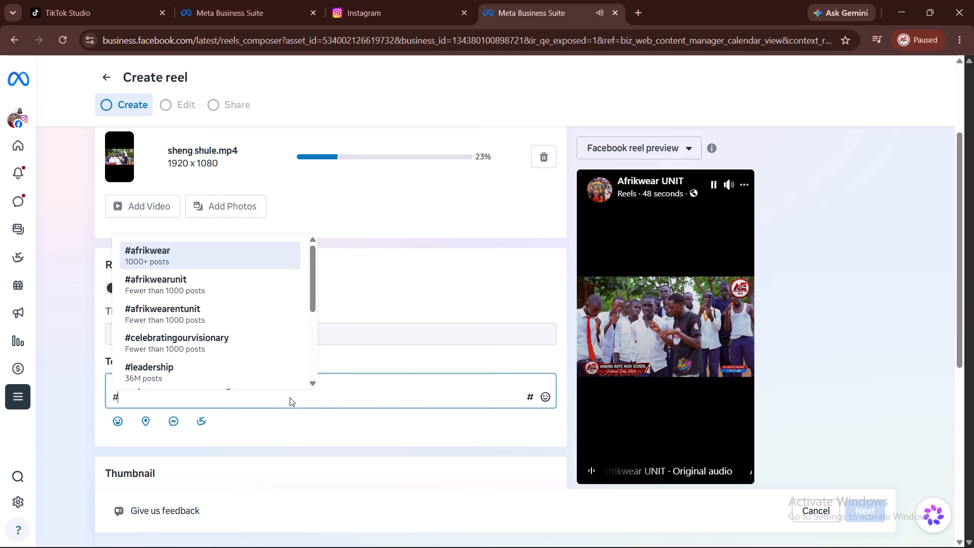
click(168, 258)
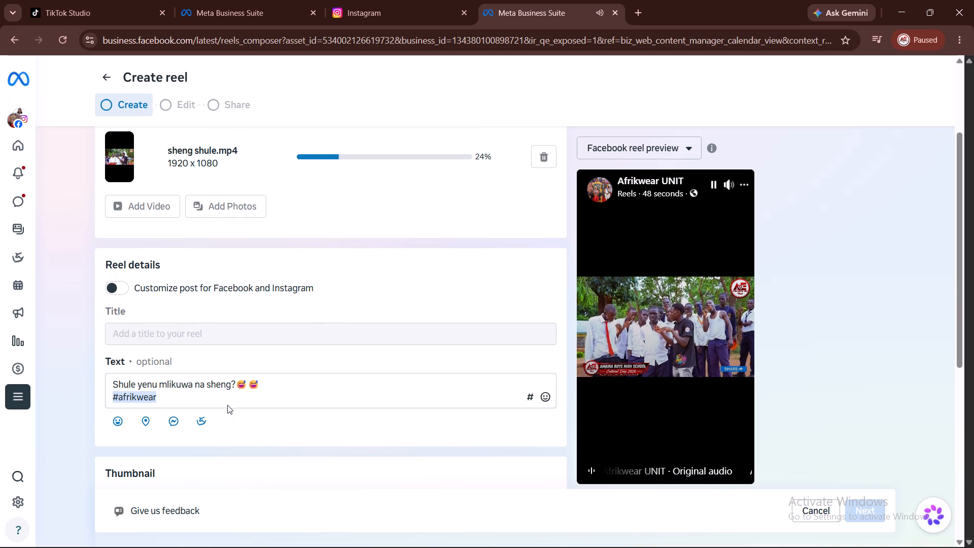
click(289, 396)
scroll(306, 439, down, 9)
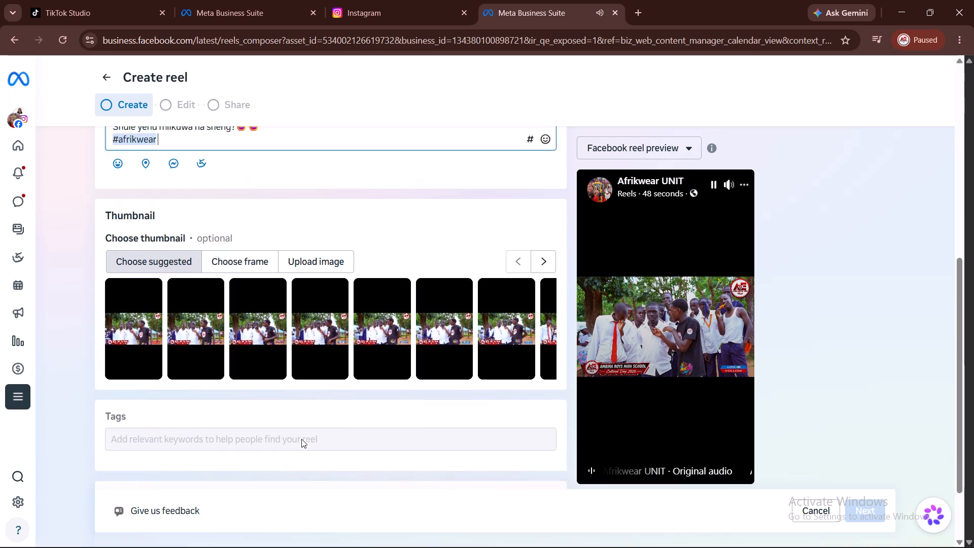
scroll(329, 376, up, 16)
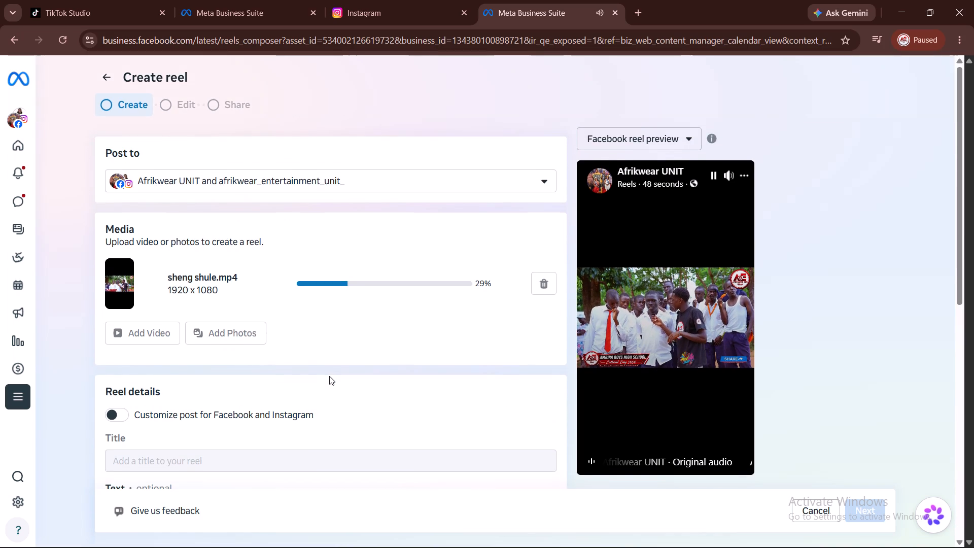
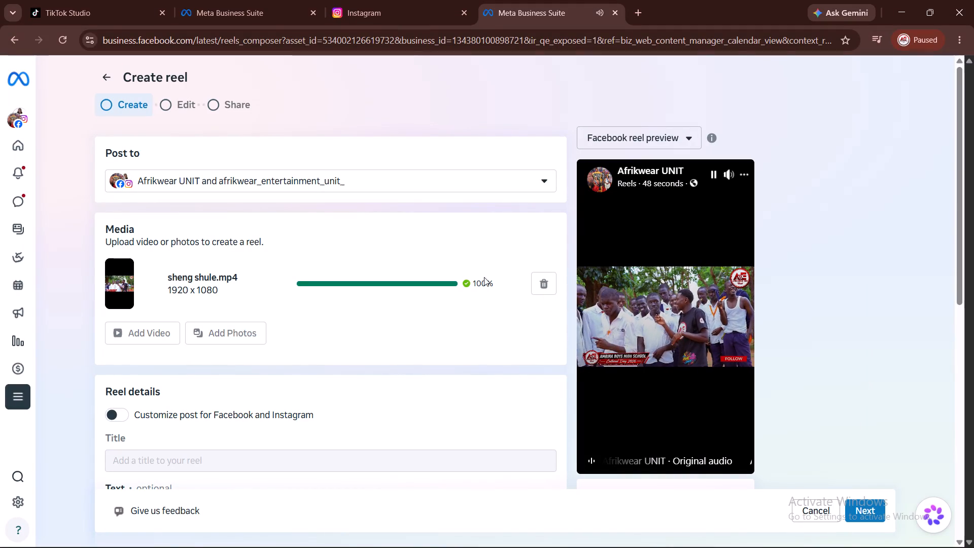
Continue to the sharing stage, choose scheduled publishing, and set the Facebook and Instagram dates to Nov 4, 2026.
click(869, 506)
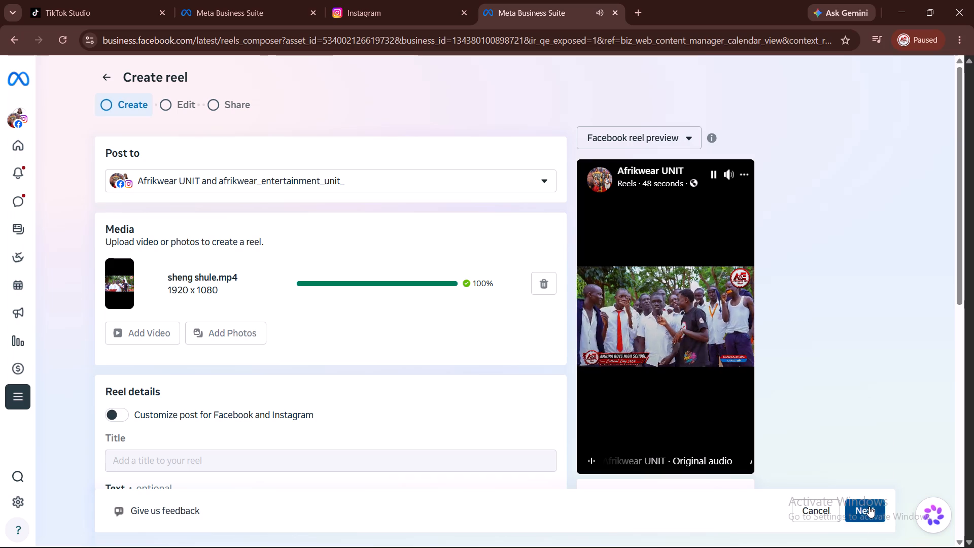
click(860, 508)
scroll(216, 190, up, 3)
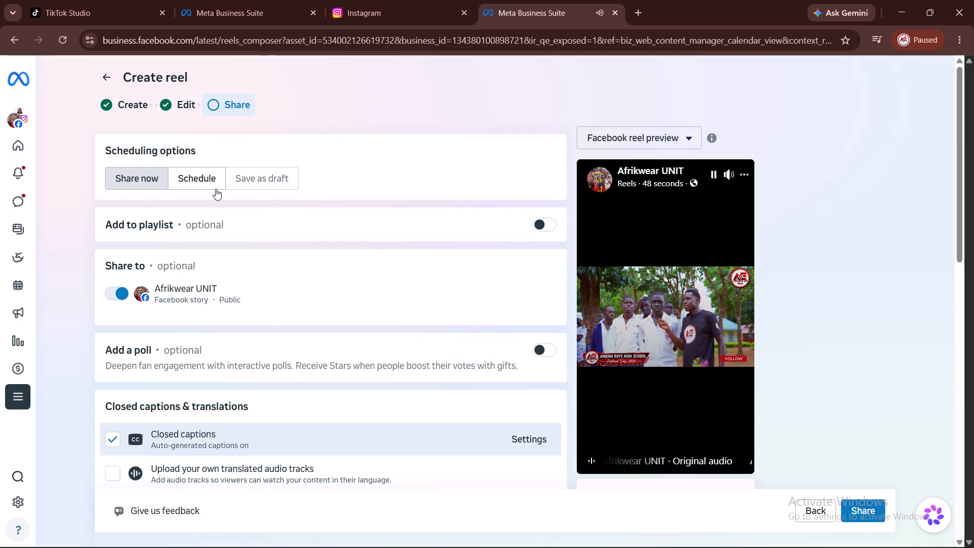
scroll(216, 189, up, 2)
click(206, 183)
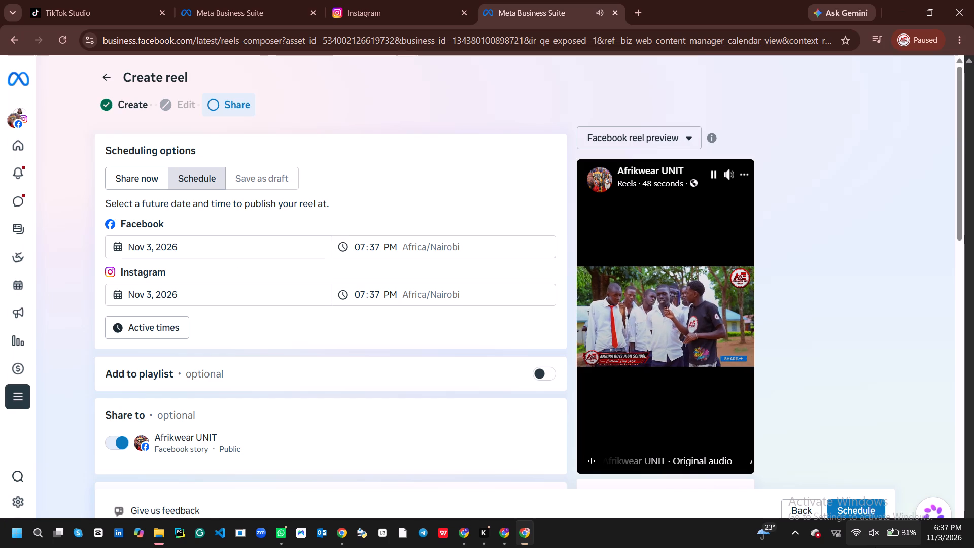
click(155, 247)
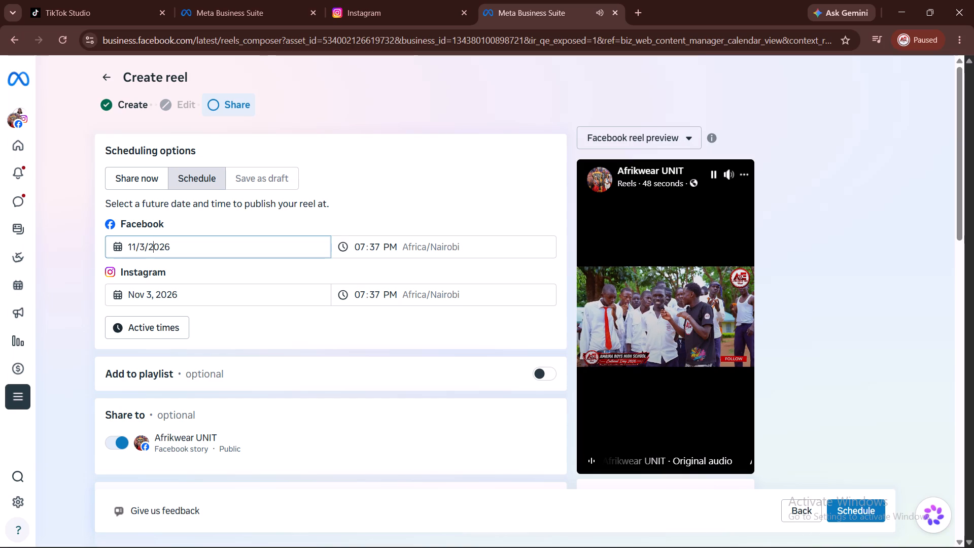
click(185, 316)
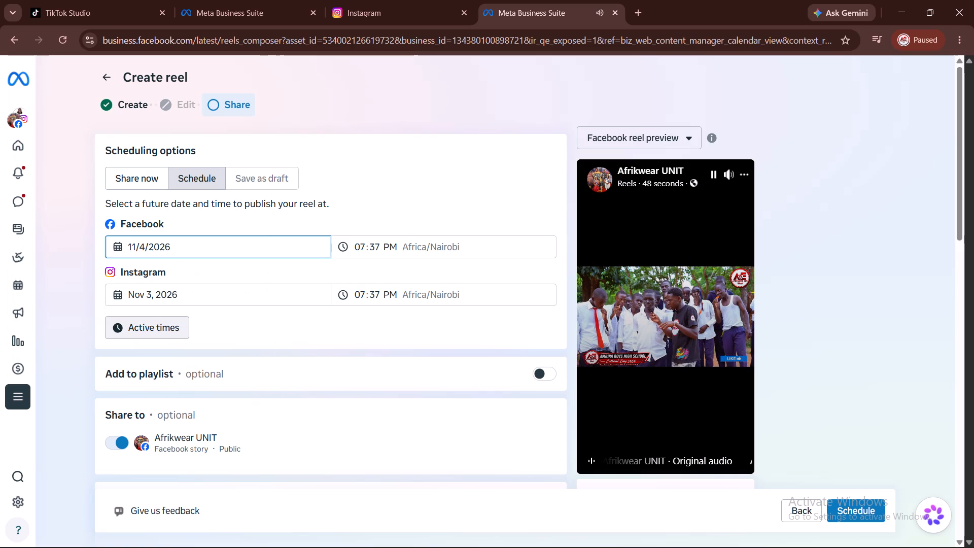
click(145, 292)
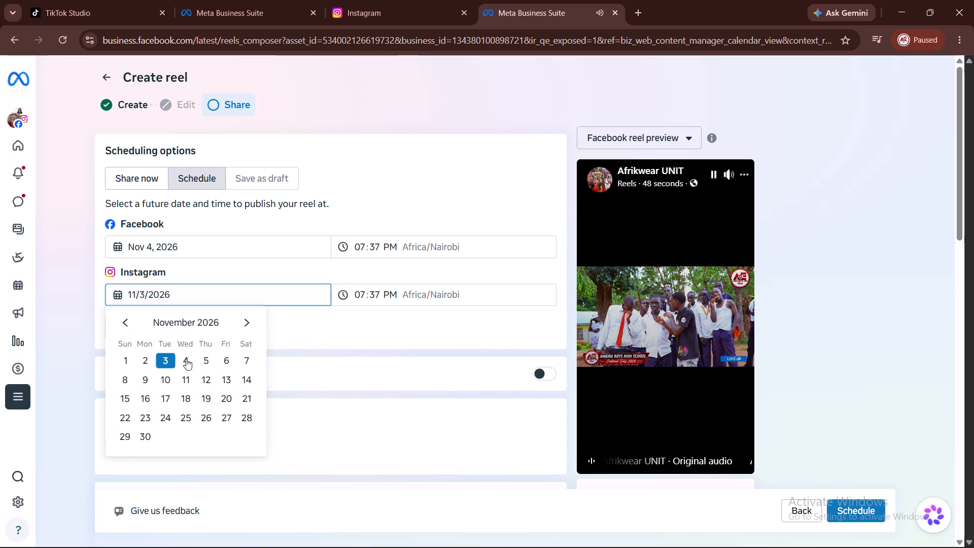
click(186, 359)
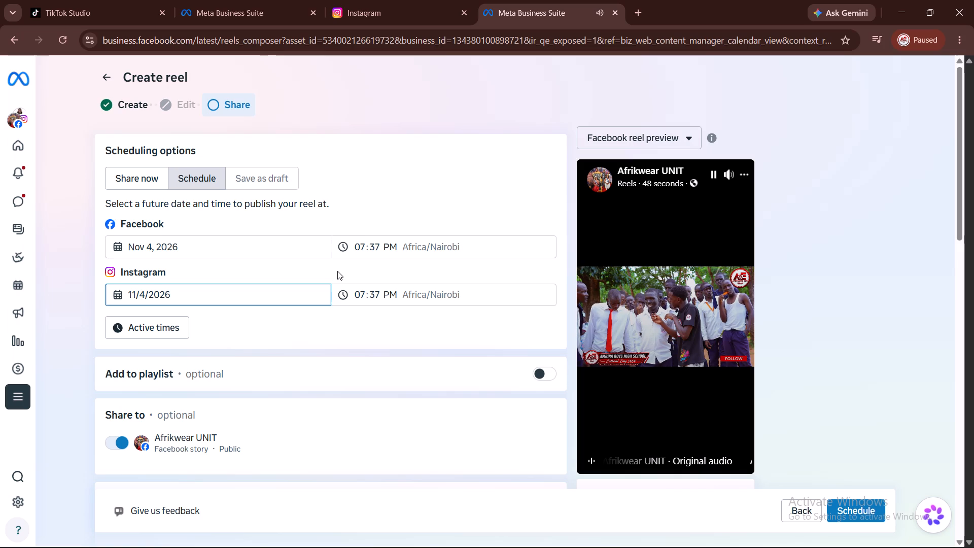
Set the publishing time to 09:37 AM for both Facebook and Instagram.
click(361, 247)
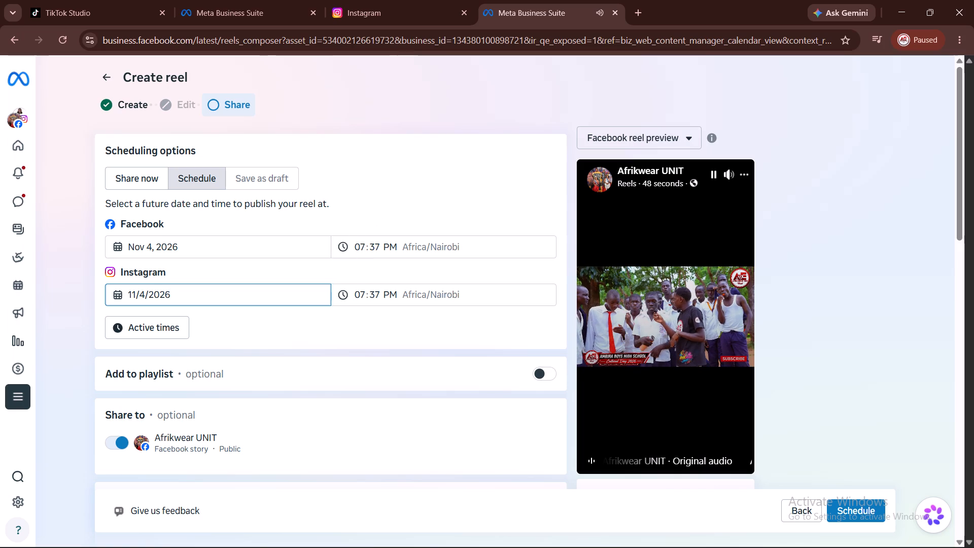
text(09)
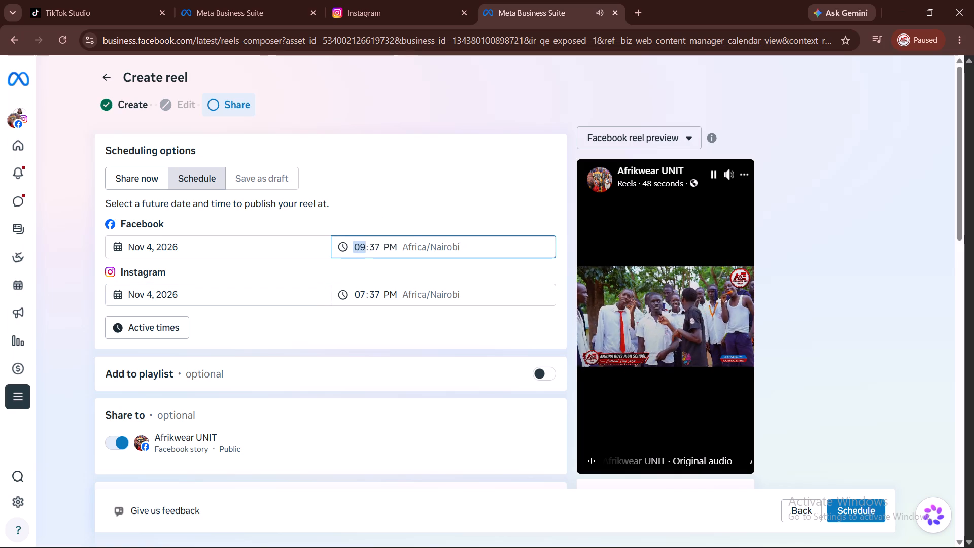
click(394, 248)
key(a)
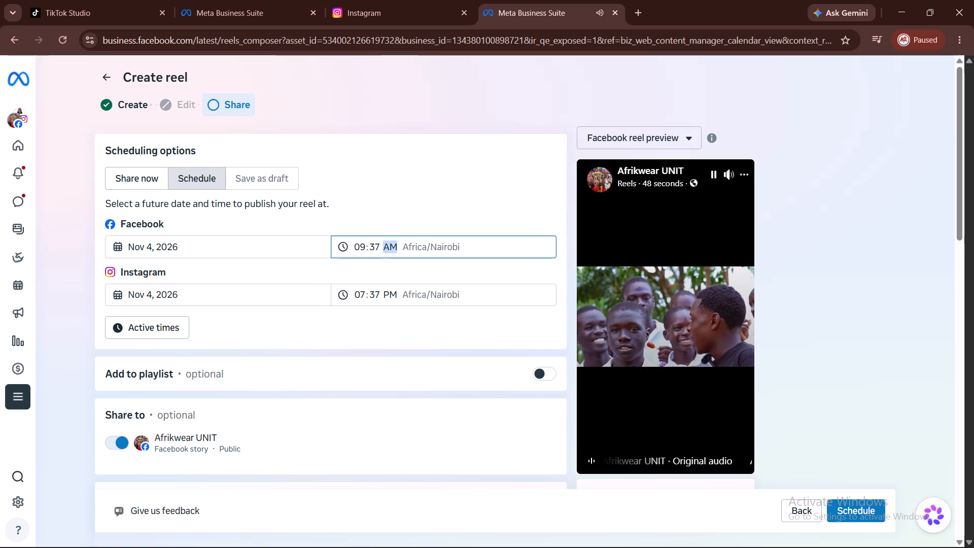
click(361, 292)
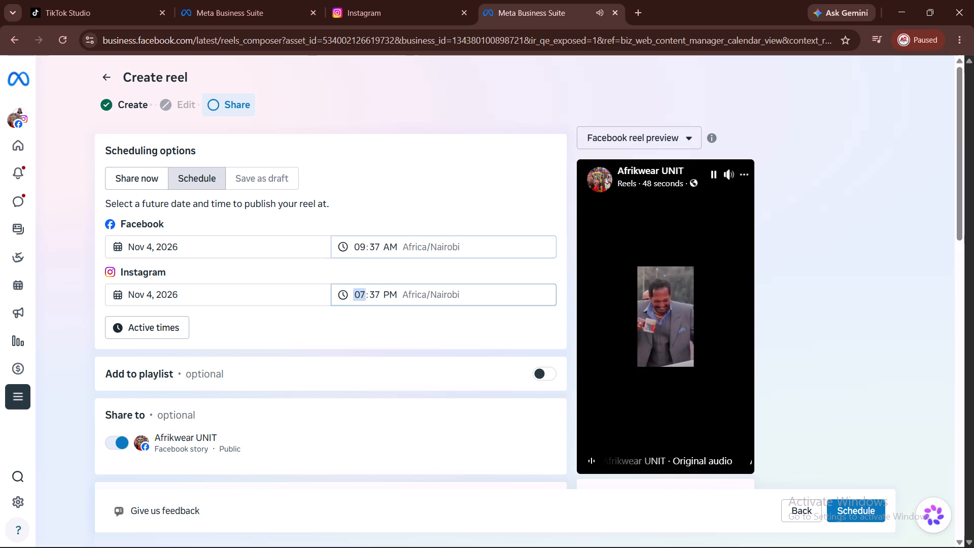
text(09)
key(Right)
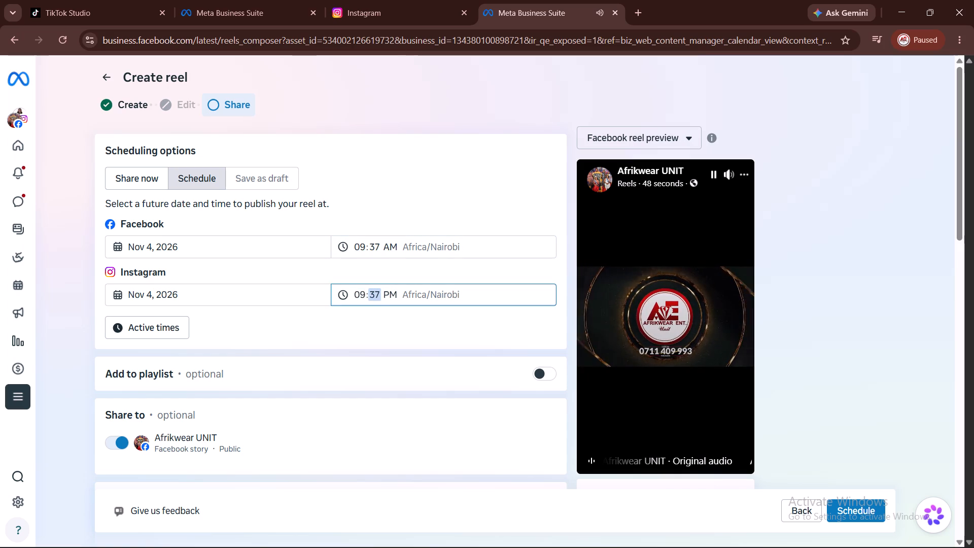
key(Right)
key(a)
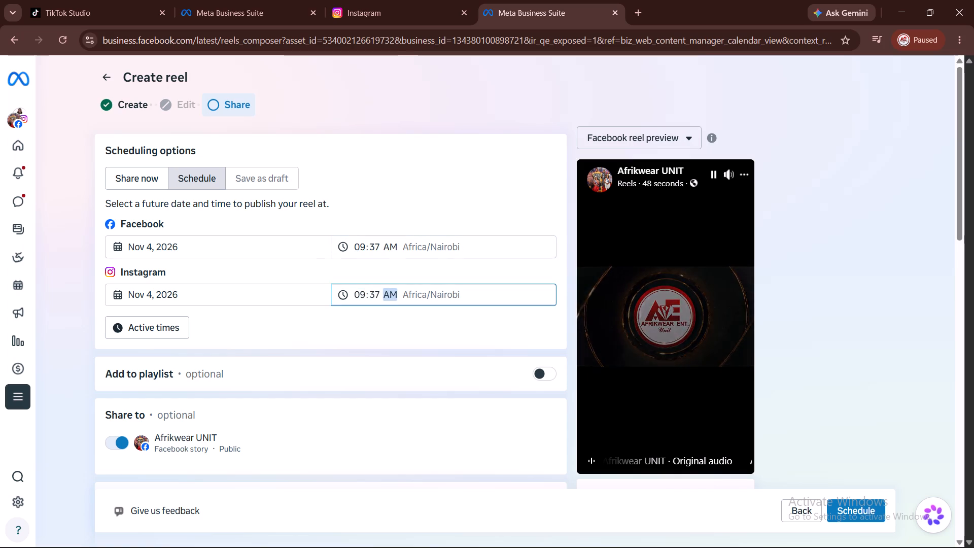
Schedule the sheng shule reel with the remaining sharing options as they are and return to the Planner.
scroll(306, 373, down, 4)
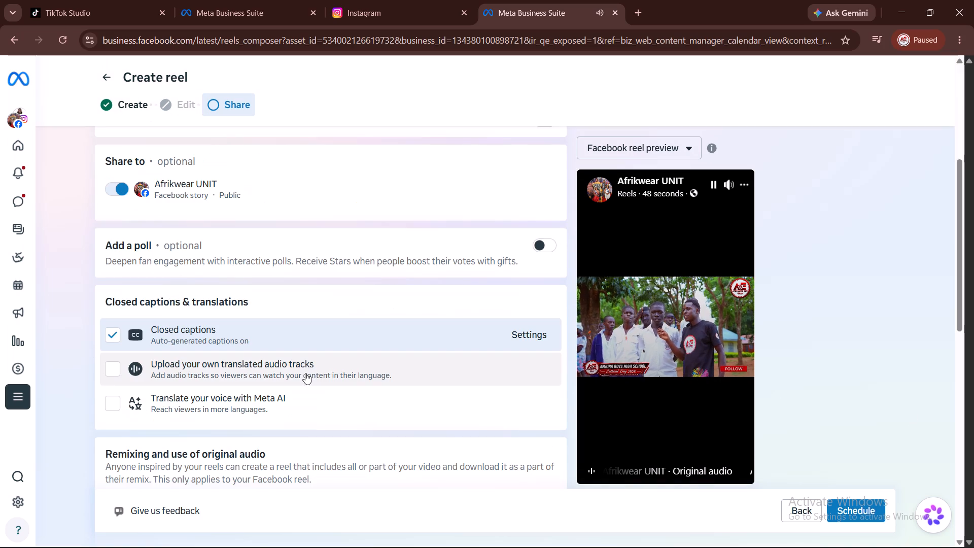
scroll(305, 373, down, 11)
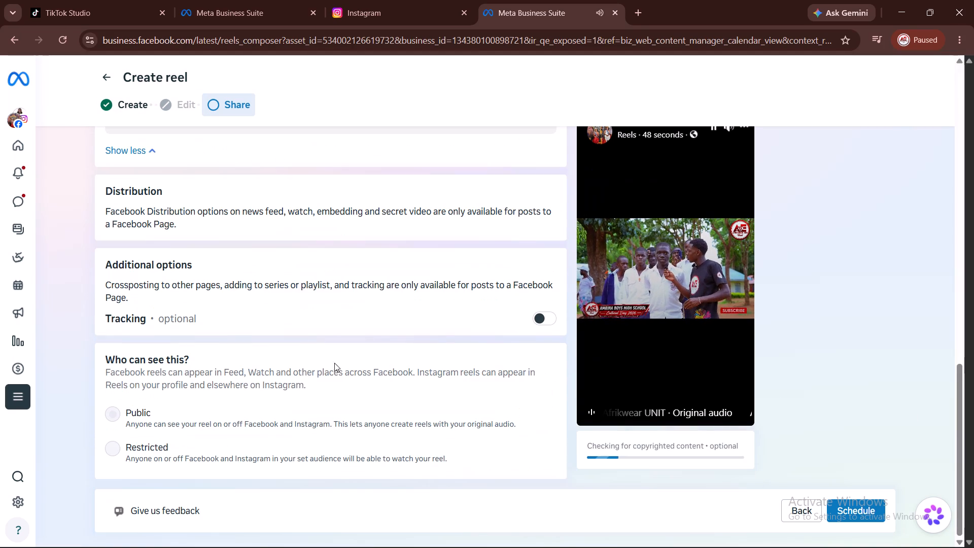
click(856, 513)
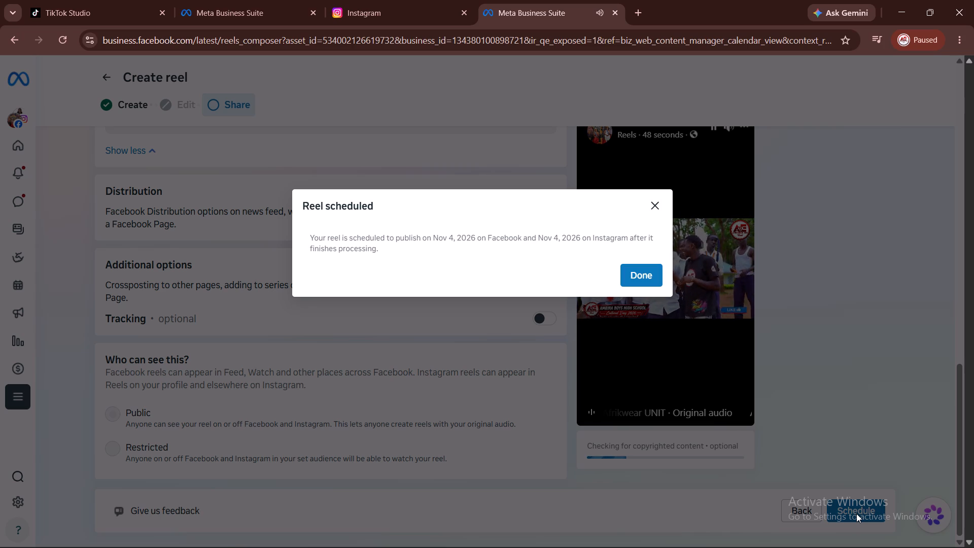
click(634, 273)
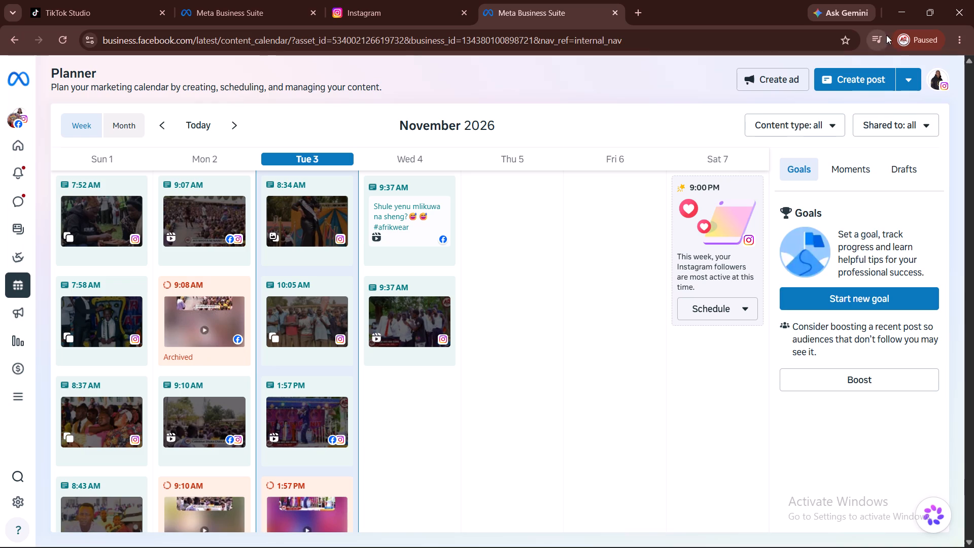
Start creating another reel from the Planner.
click(907, 75)
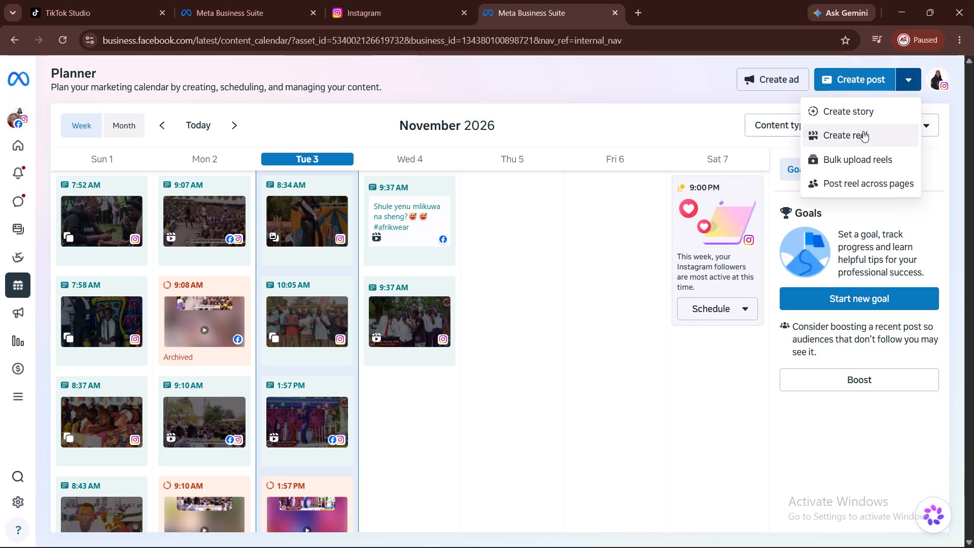
Create a new reel from the Planner and add the Ambira Boys High School video as its media.
click(863, 131)
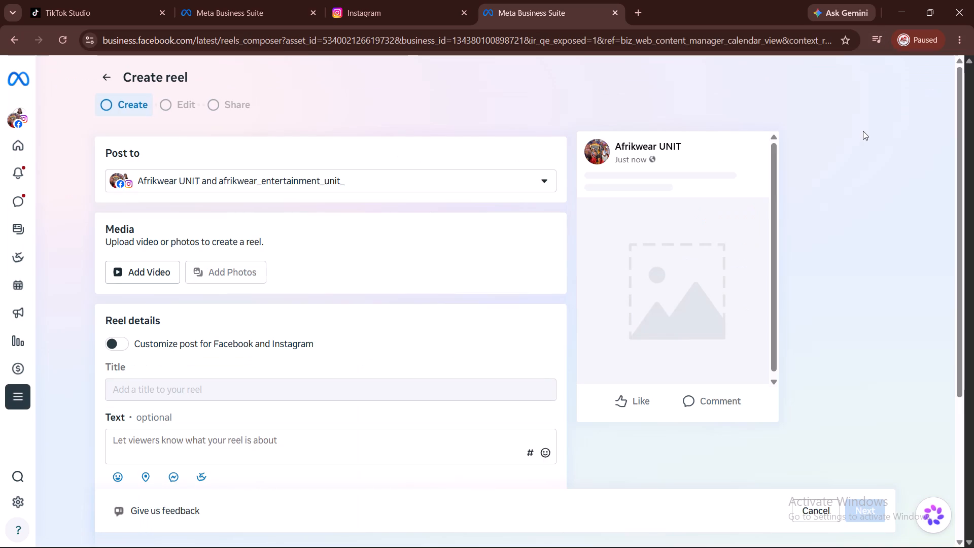
click(155, 265)
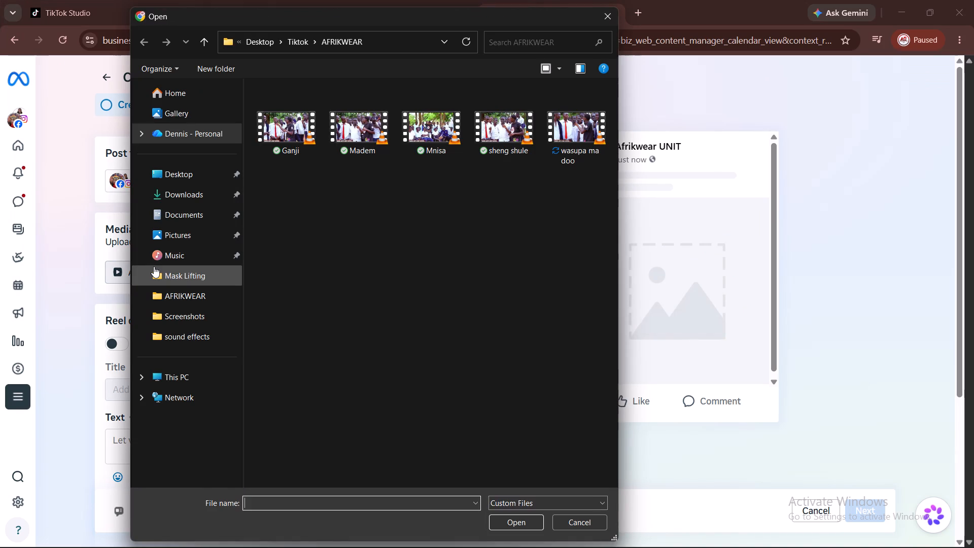
Add the "wasupa ma doo" video from the AFRIKWEAR folder as the new reel's media.
click(569, 135)
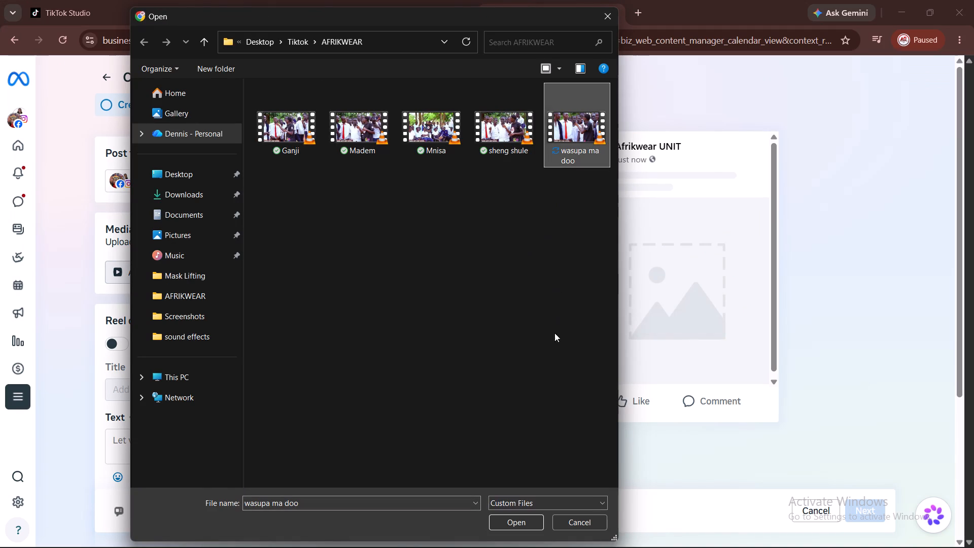
click(508, 523)
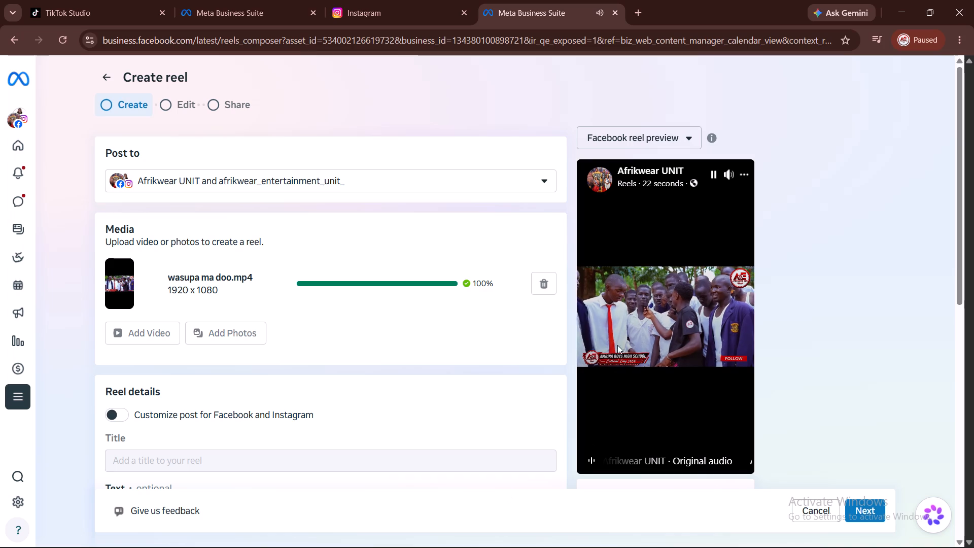
Enter "Wasupaaa!" followed by two 😅 emojis as the text of the wasupa ma doo reel.
scroll(400, 345, down, 2)
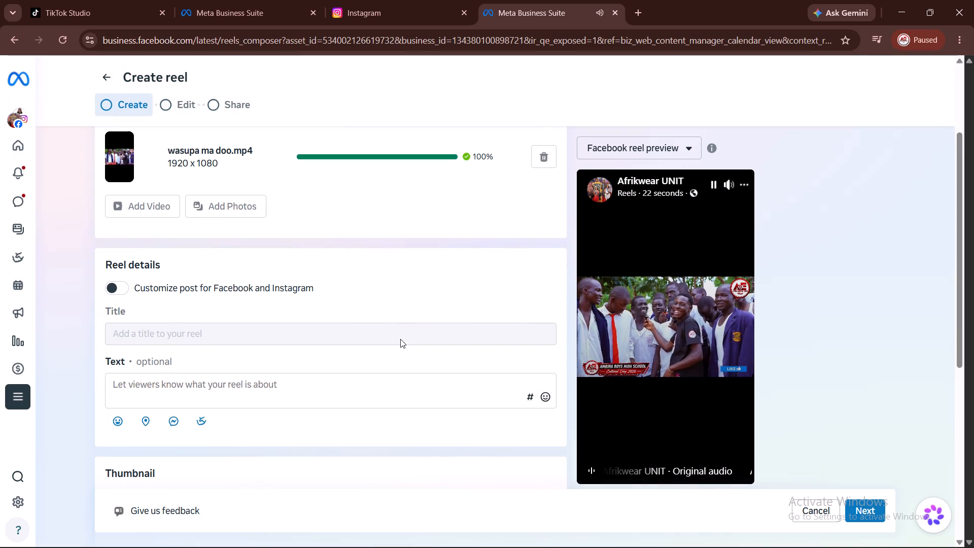
scroll(404, 335, down, 3)
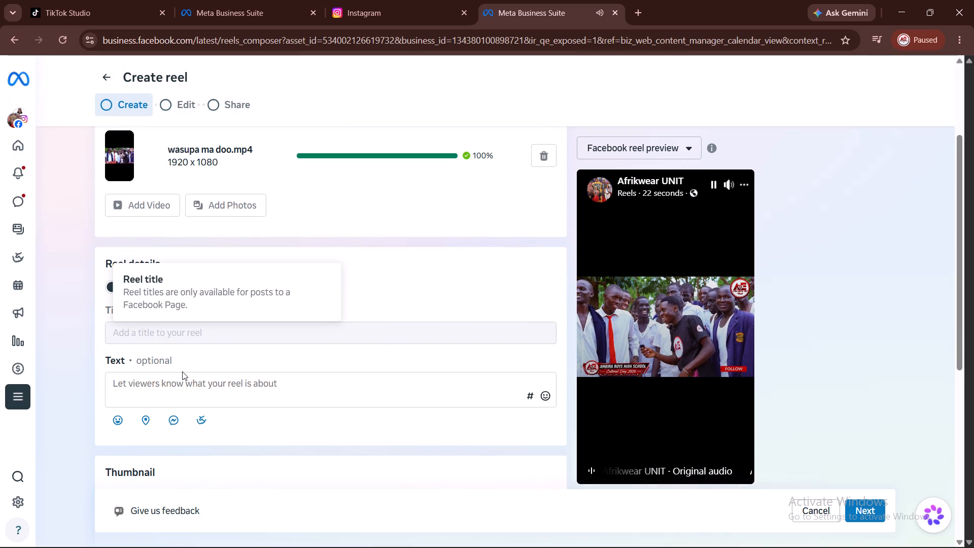
click(182, 370)
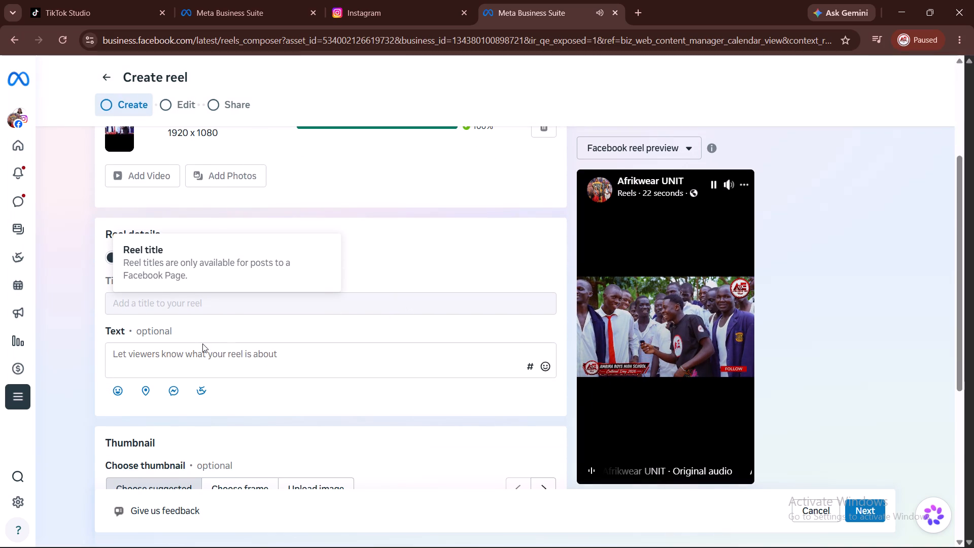
click(252, 316)
click(131, 195)
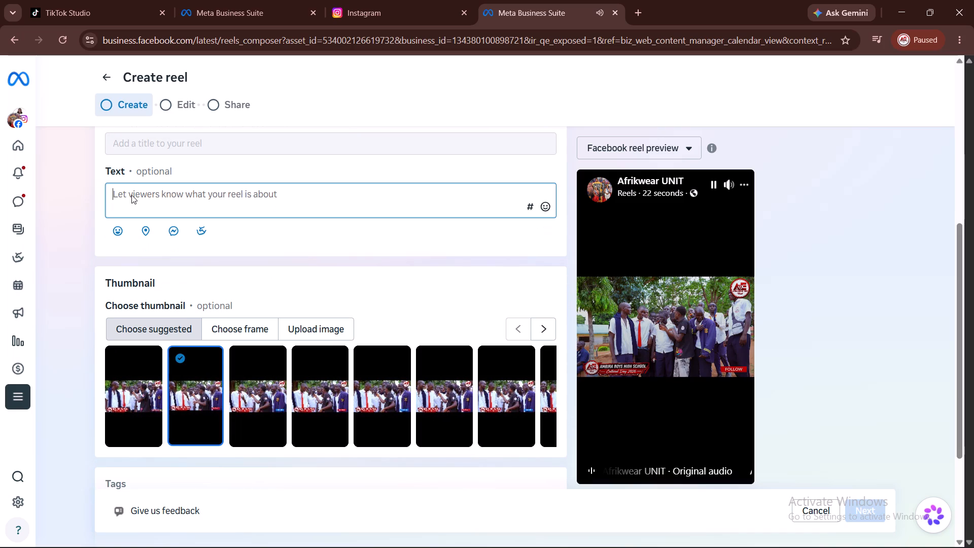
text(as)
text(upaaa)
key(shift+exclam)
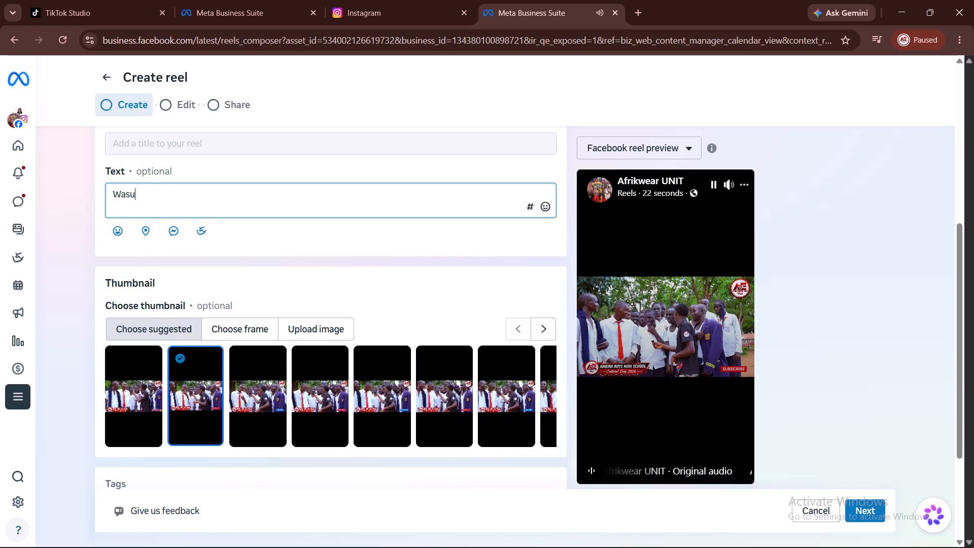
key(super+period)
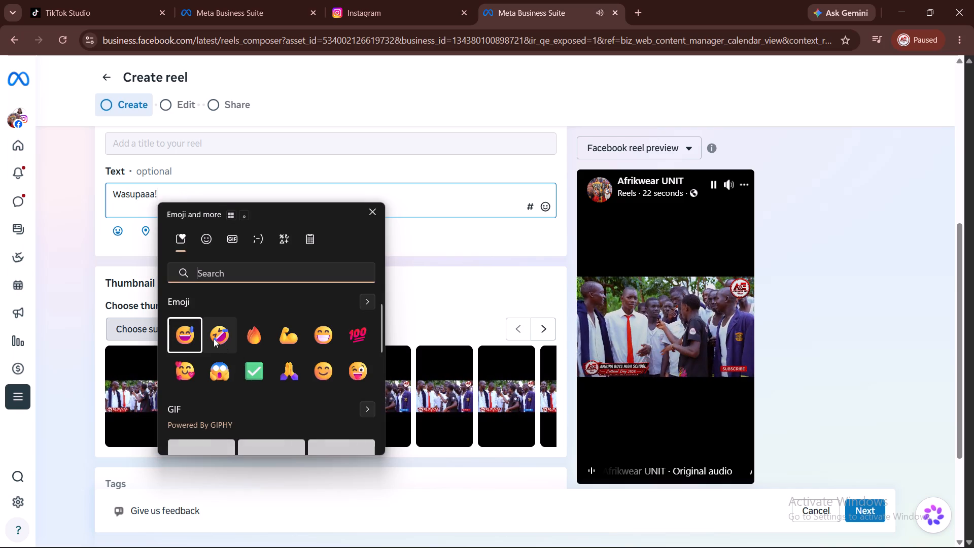
double_click(196, 332)
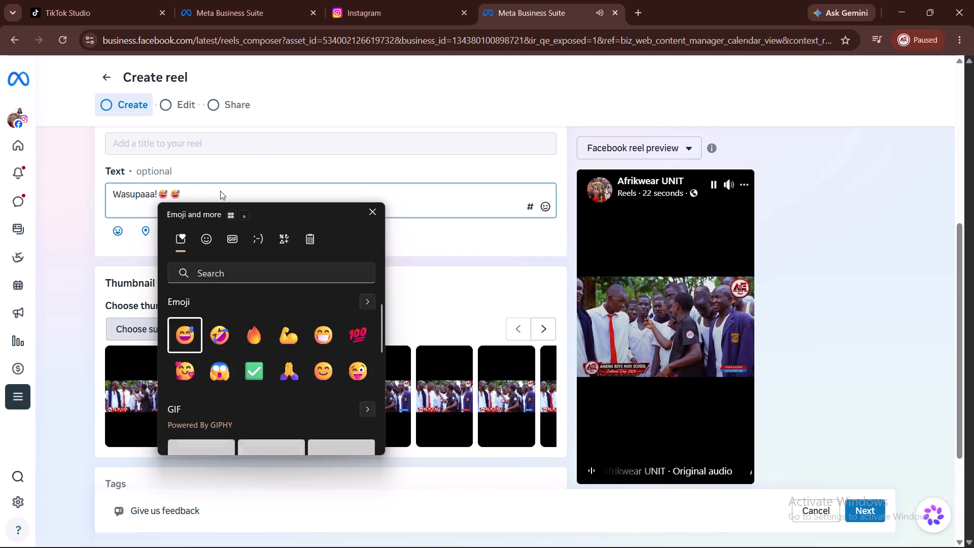
Start a hashtag on a new line below "Wasupaaa!😅😅" in the reel text.
click(220, 191)
key(shift+Return)
key(shift+numbersign)
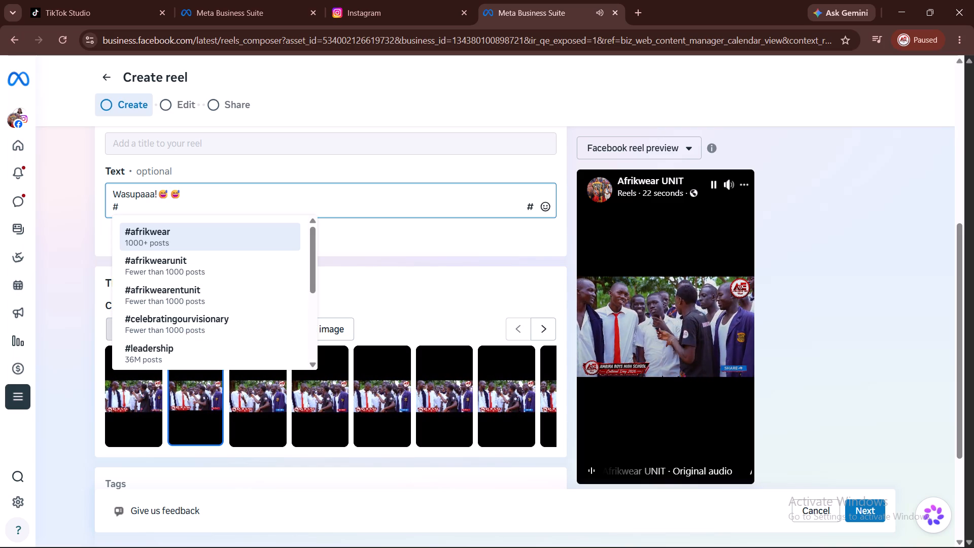
Complete the hashtag below "Wasupaaa!😅😅" in the reel text as #afrikwear.
click(186, 242)
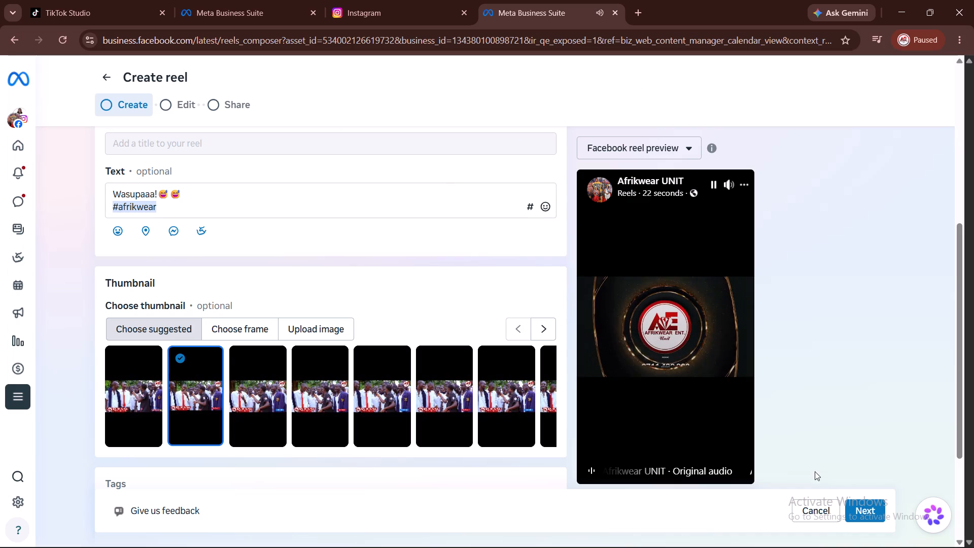
Review the reel's media, thumbnail and details, and advance past editing to the Share stage.
scroll(527, 350, up, 9)
scroll(431, 360, down, 4)
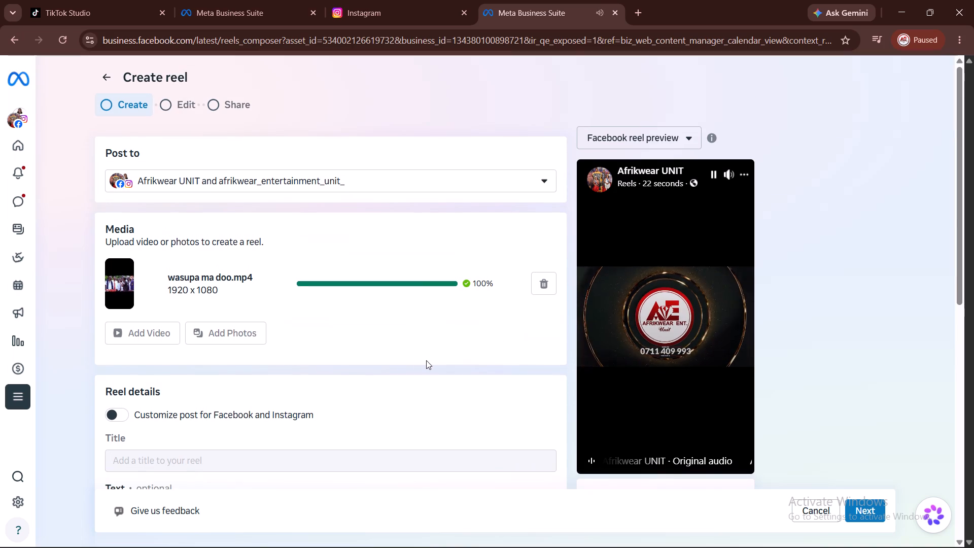
scroll(426, 360, down, 14)
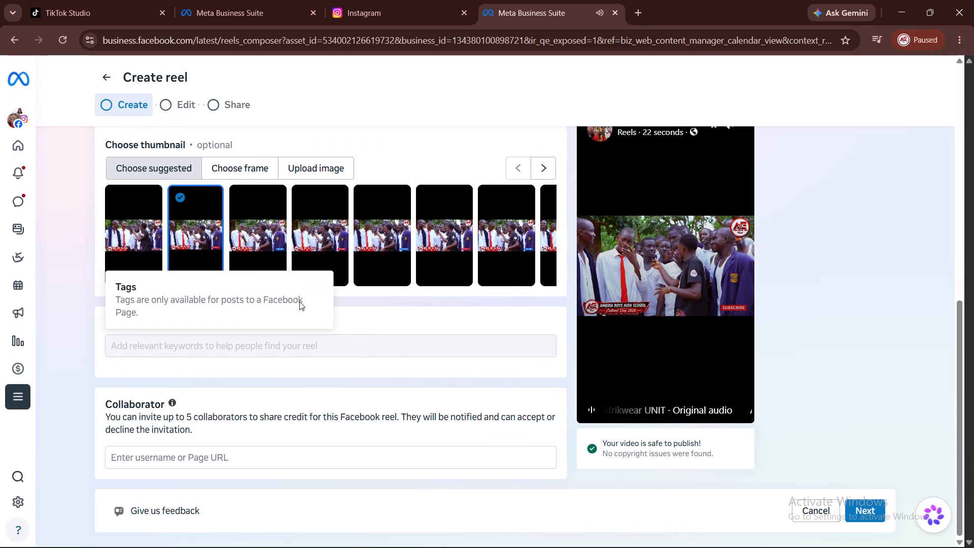
scroll(324, 290, down, 10)
scroll(314, 290, up, 13)
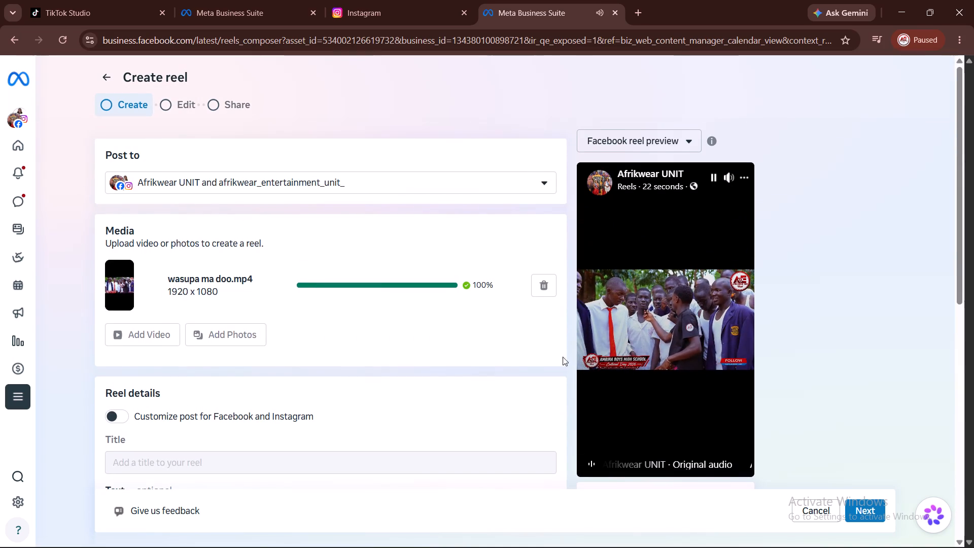
click(858, 513)
click(858, 513)
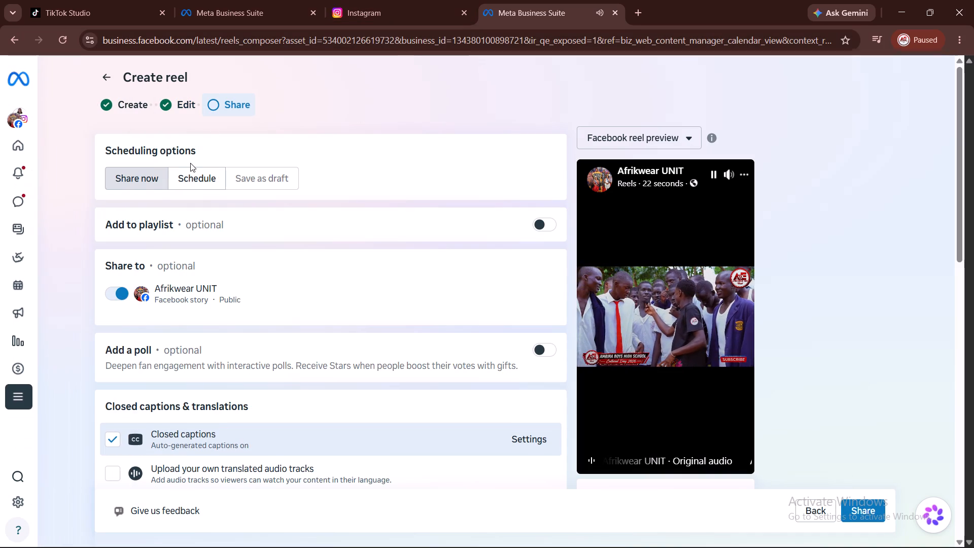
Set the reel to be scheduled for Nov 4, 2026 on both Facebook and Instagram.
click(191, 178)
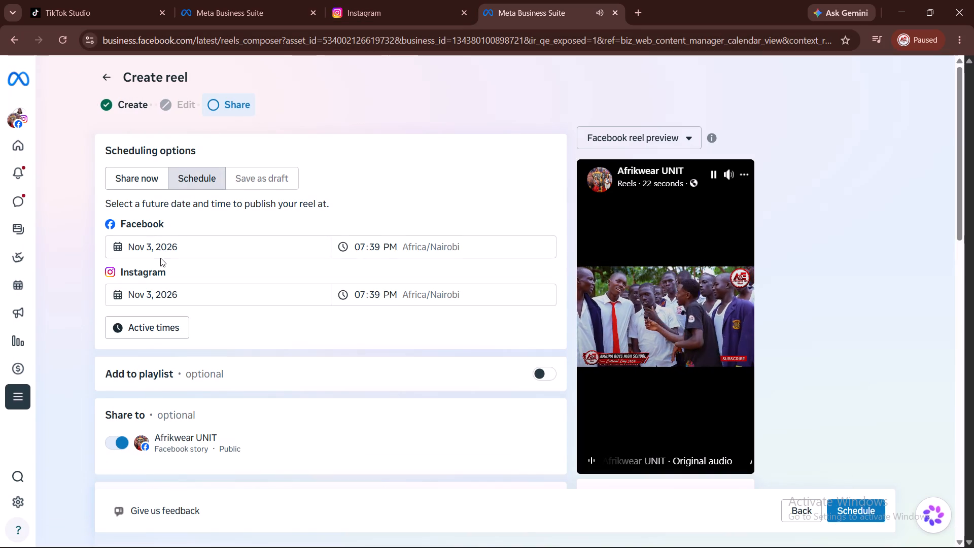
click(148, 248)
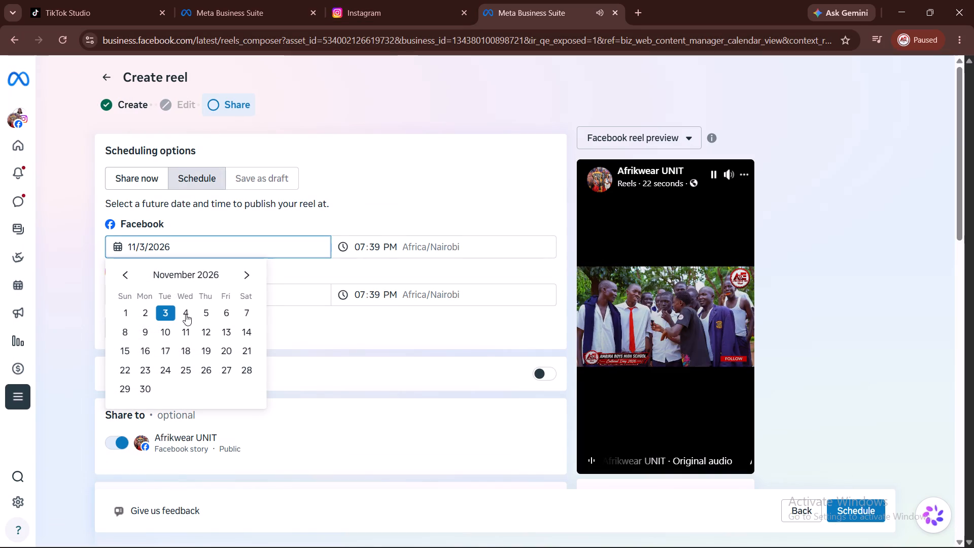
click(186, 314)
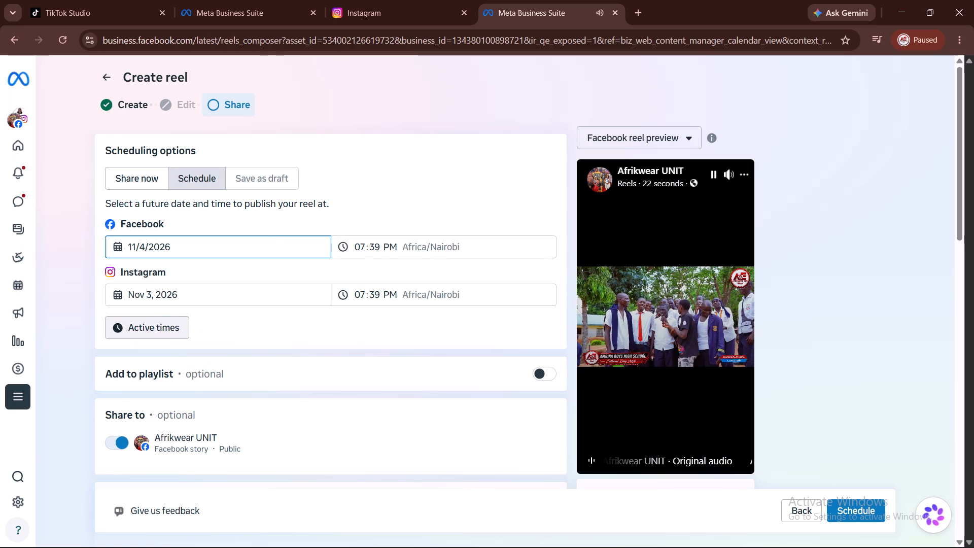
click(148, 294)
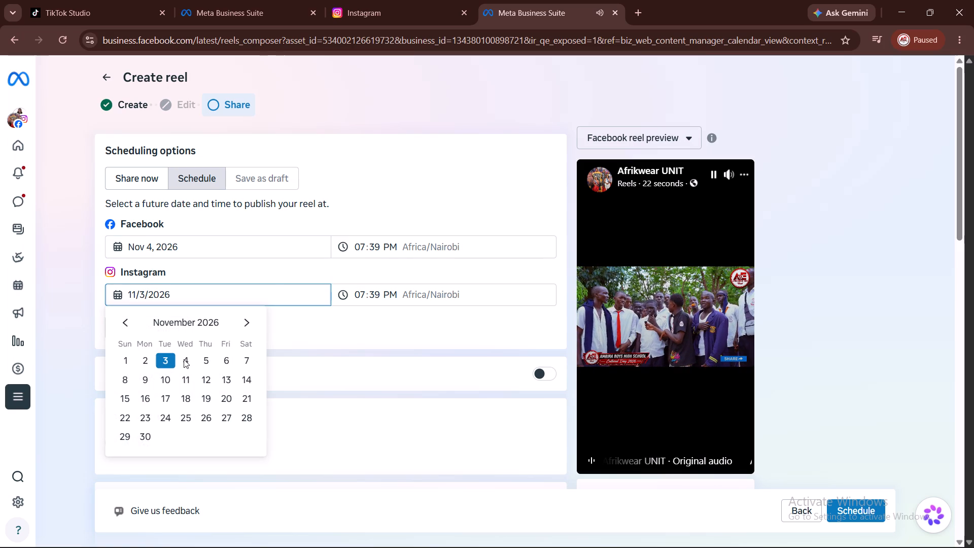
click(184, 359)
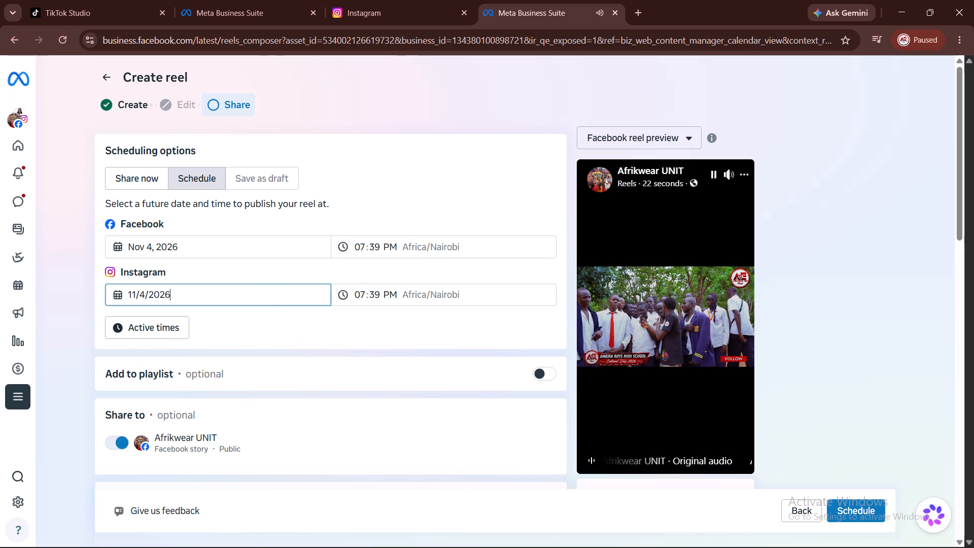
Set the Facebook publishing time to 09:39 AM.
click(376, 248)
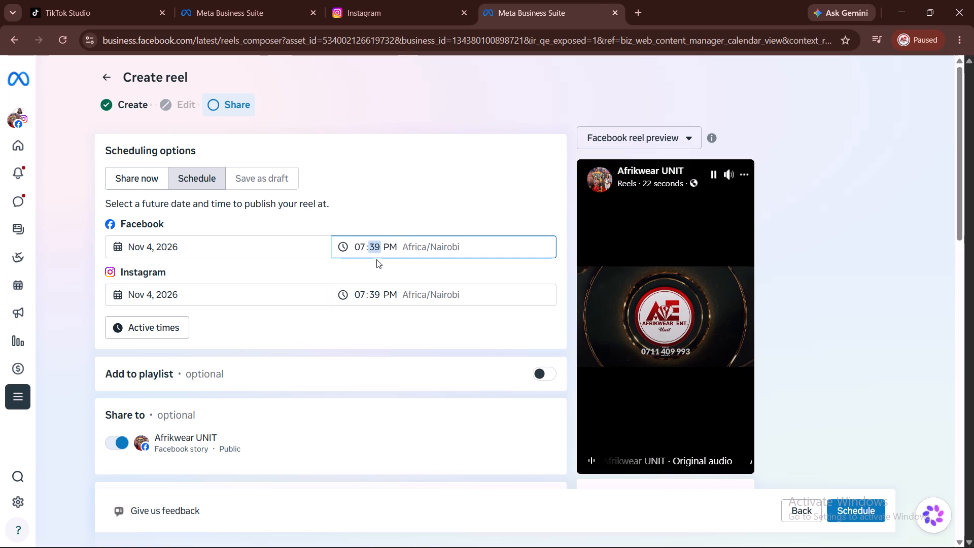
key(Left)
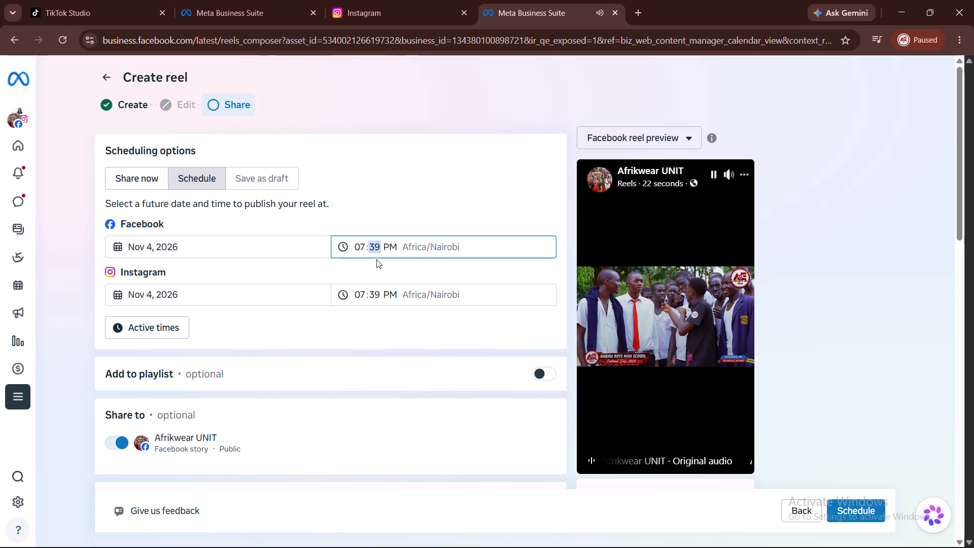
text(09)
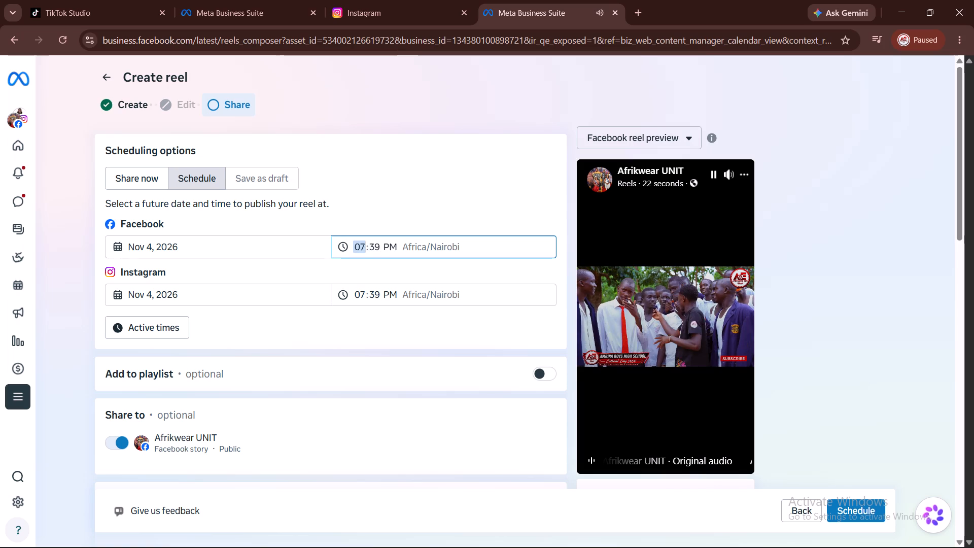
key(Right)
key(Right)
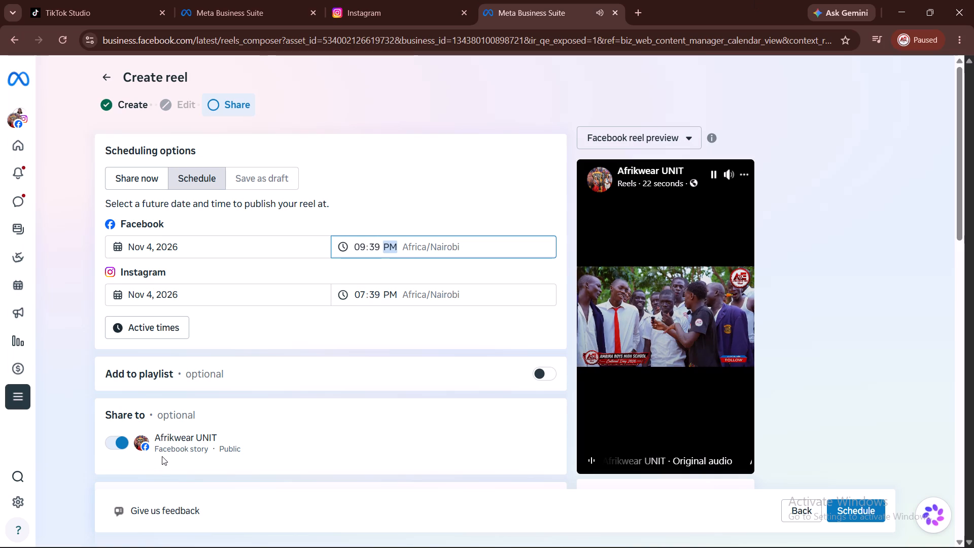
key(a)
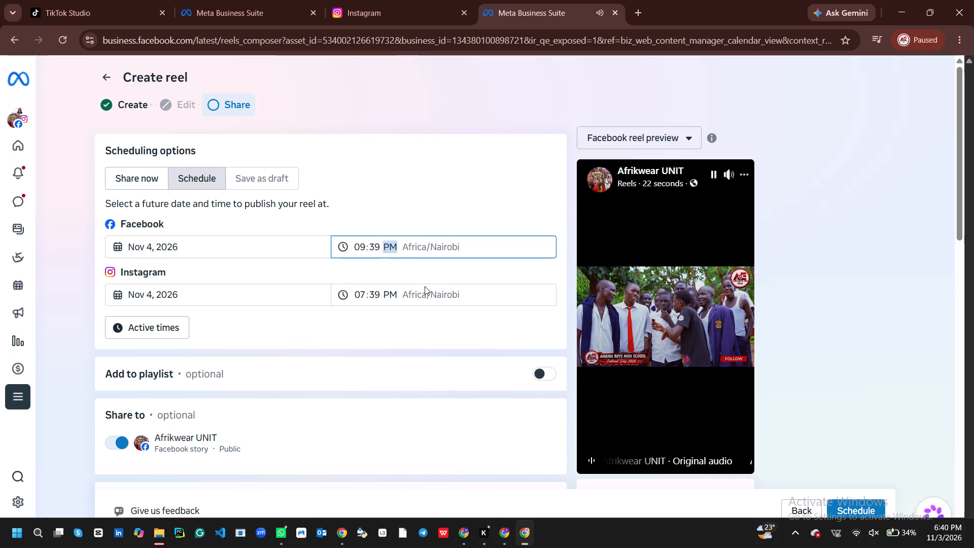
Set the Instagram publishing time to 09:39 AM and schedule the reel.
click(392, 293)
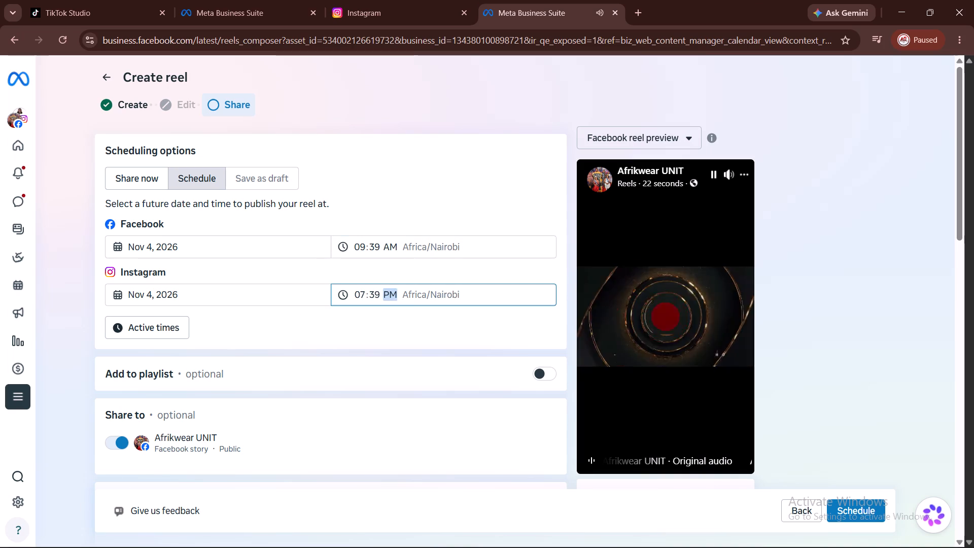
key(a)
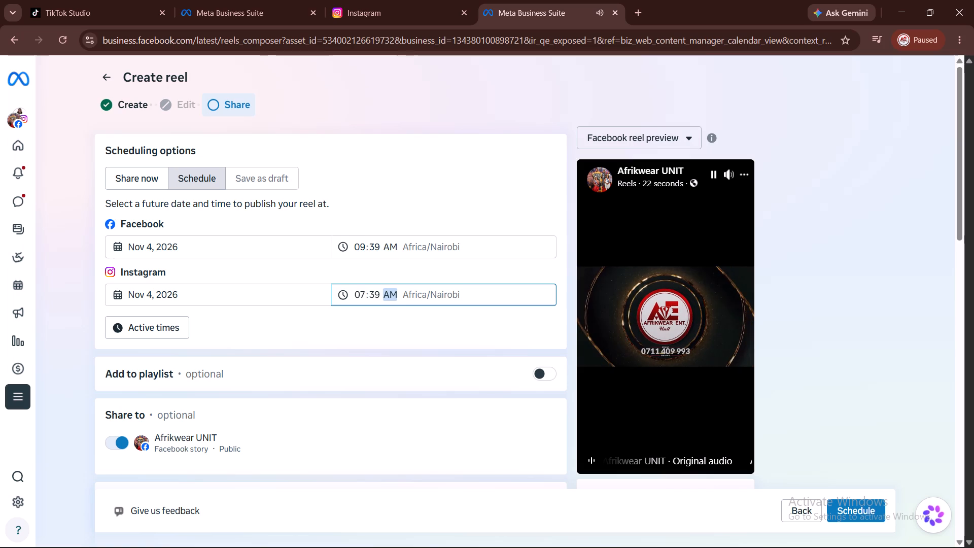
click(359, 289)
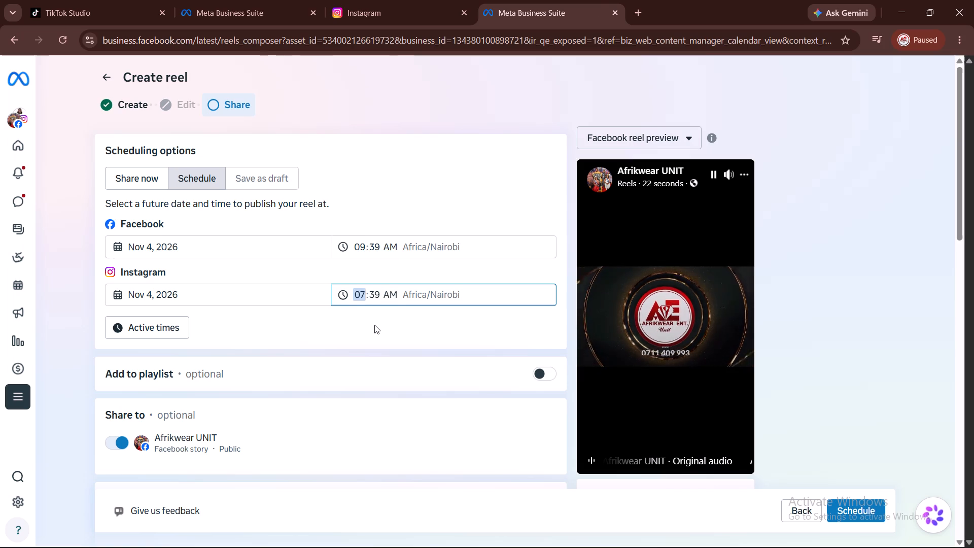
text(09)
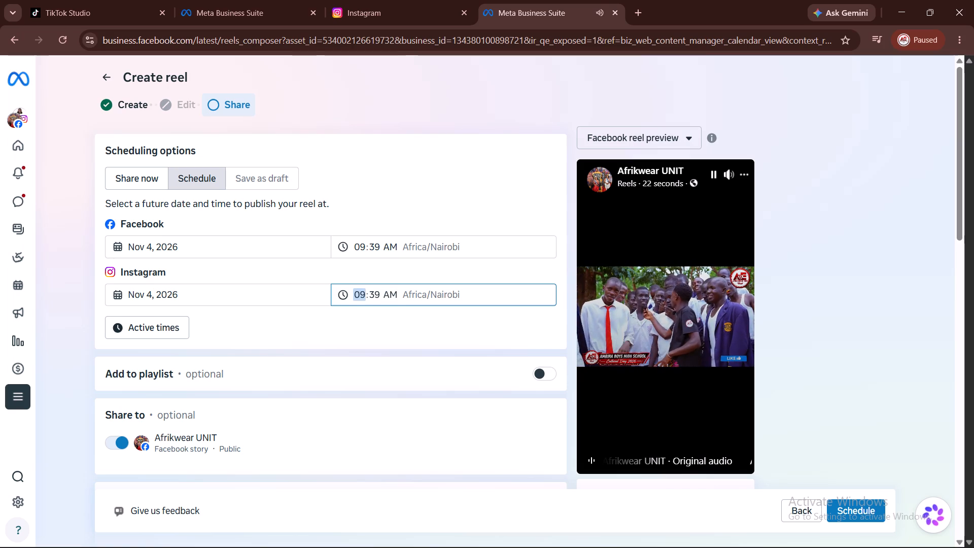
click(850, 516)
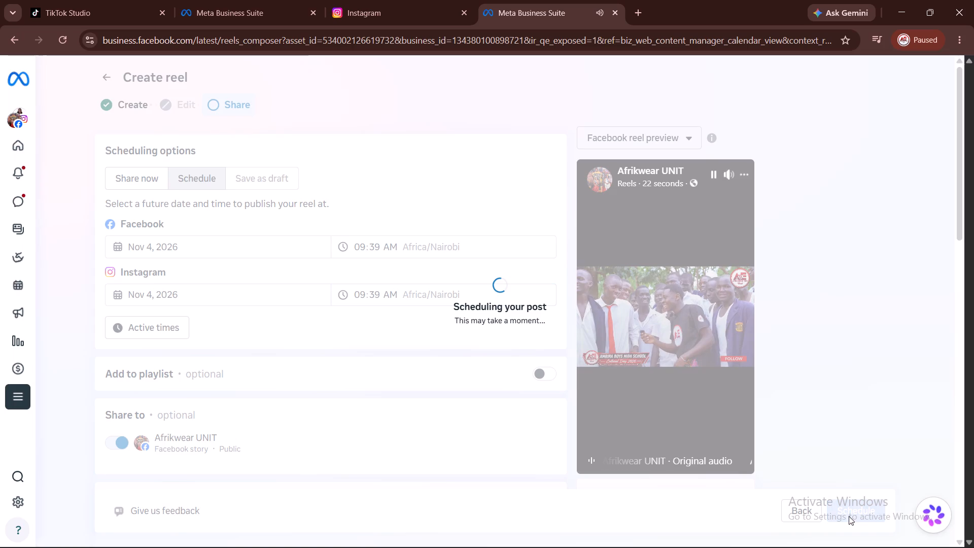
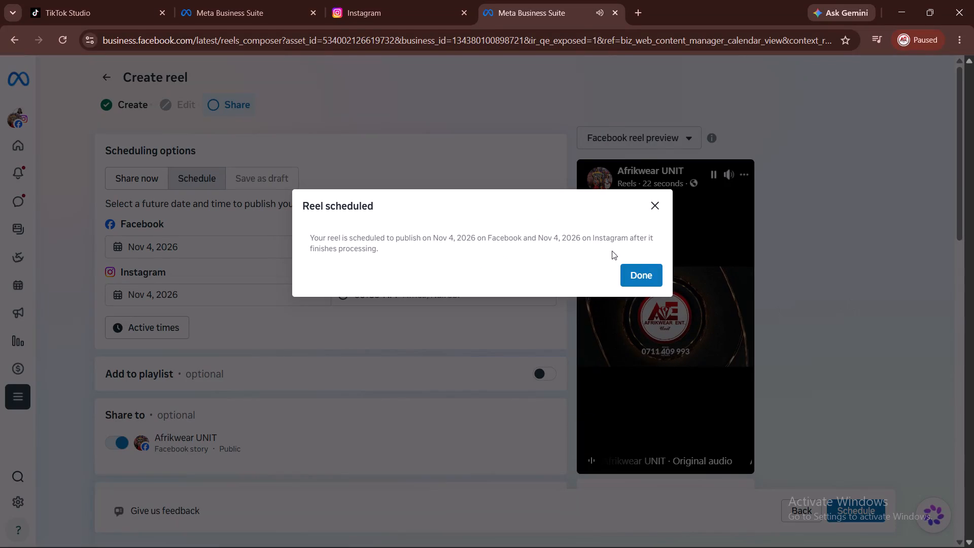
Close the reel scheduling confirmation and return to the Planner.
click(638, 277)
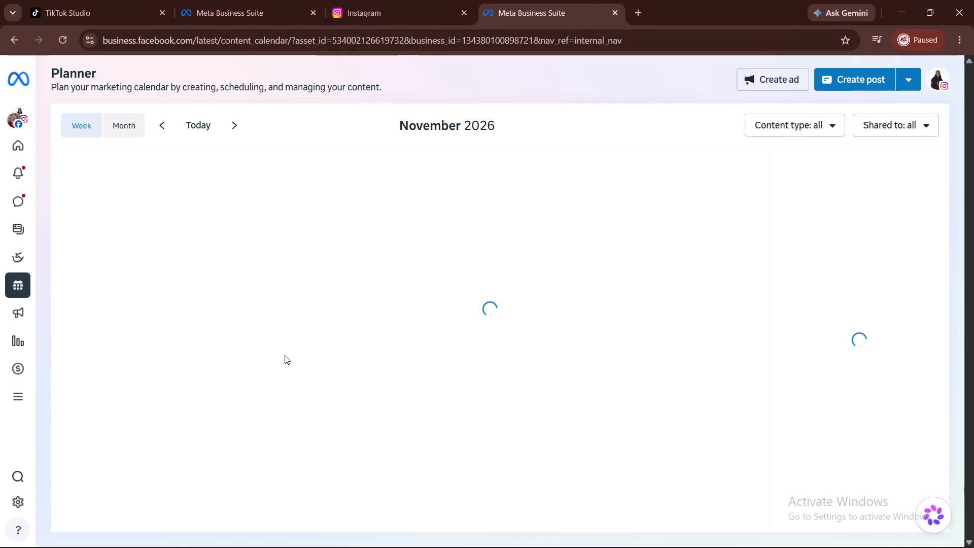